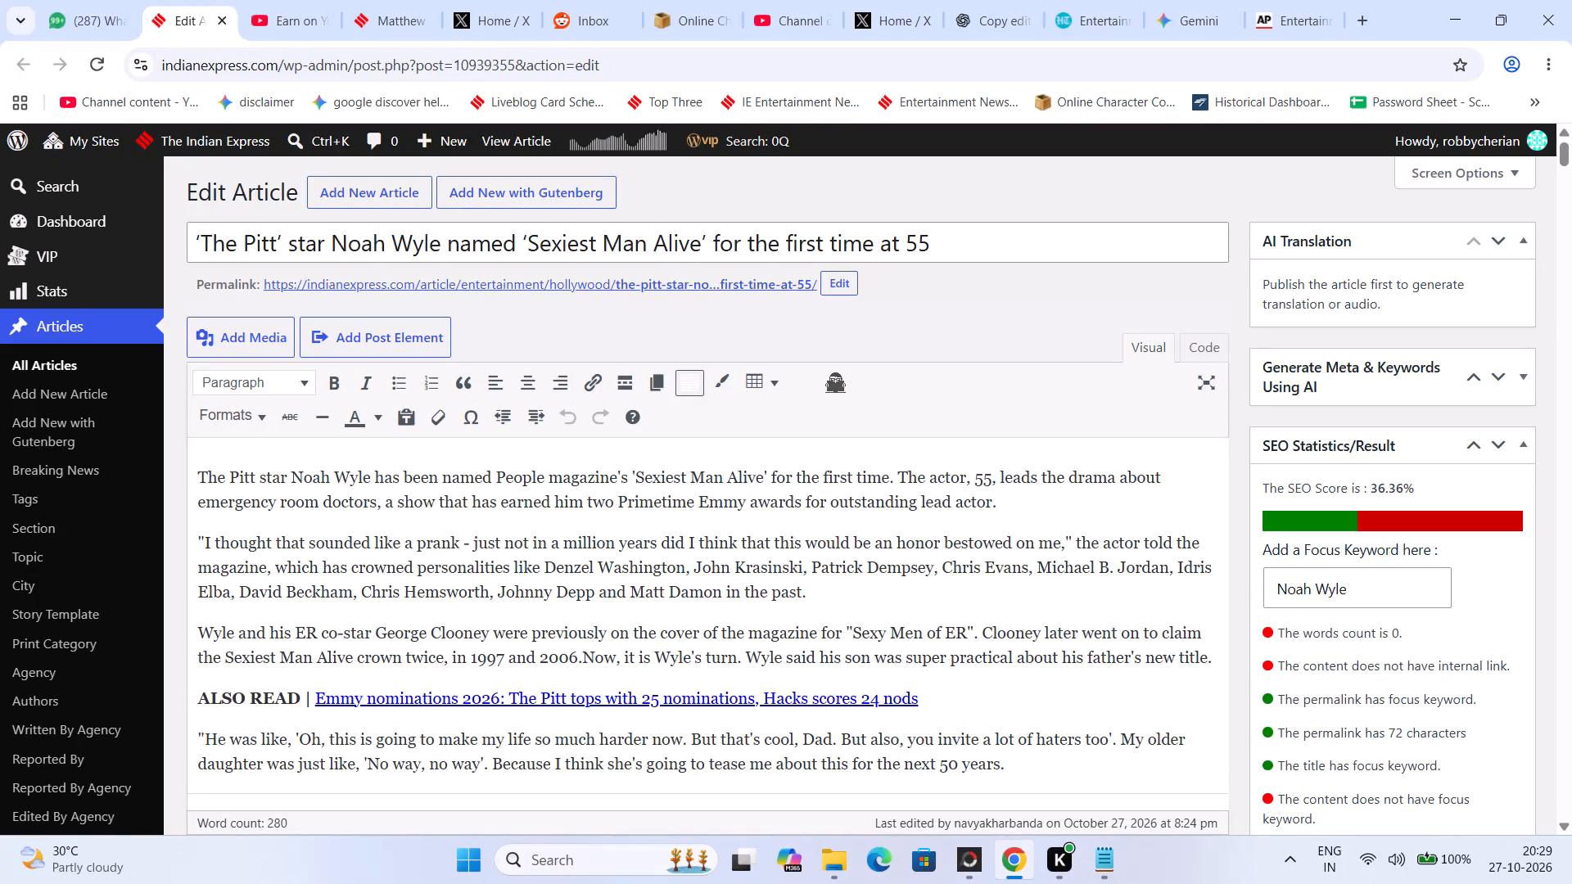
Replace "The actor" with "Wyle", copied from the opening sentence, in the first paragraph's second sentence.
{"action": "left_click_drag", "start_coordinate": [333, 466], "coordinate": [368, 469]}
{"action": "key", "text": "ctrl+c"}
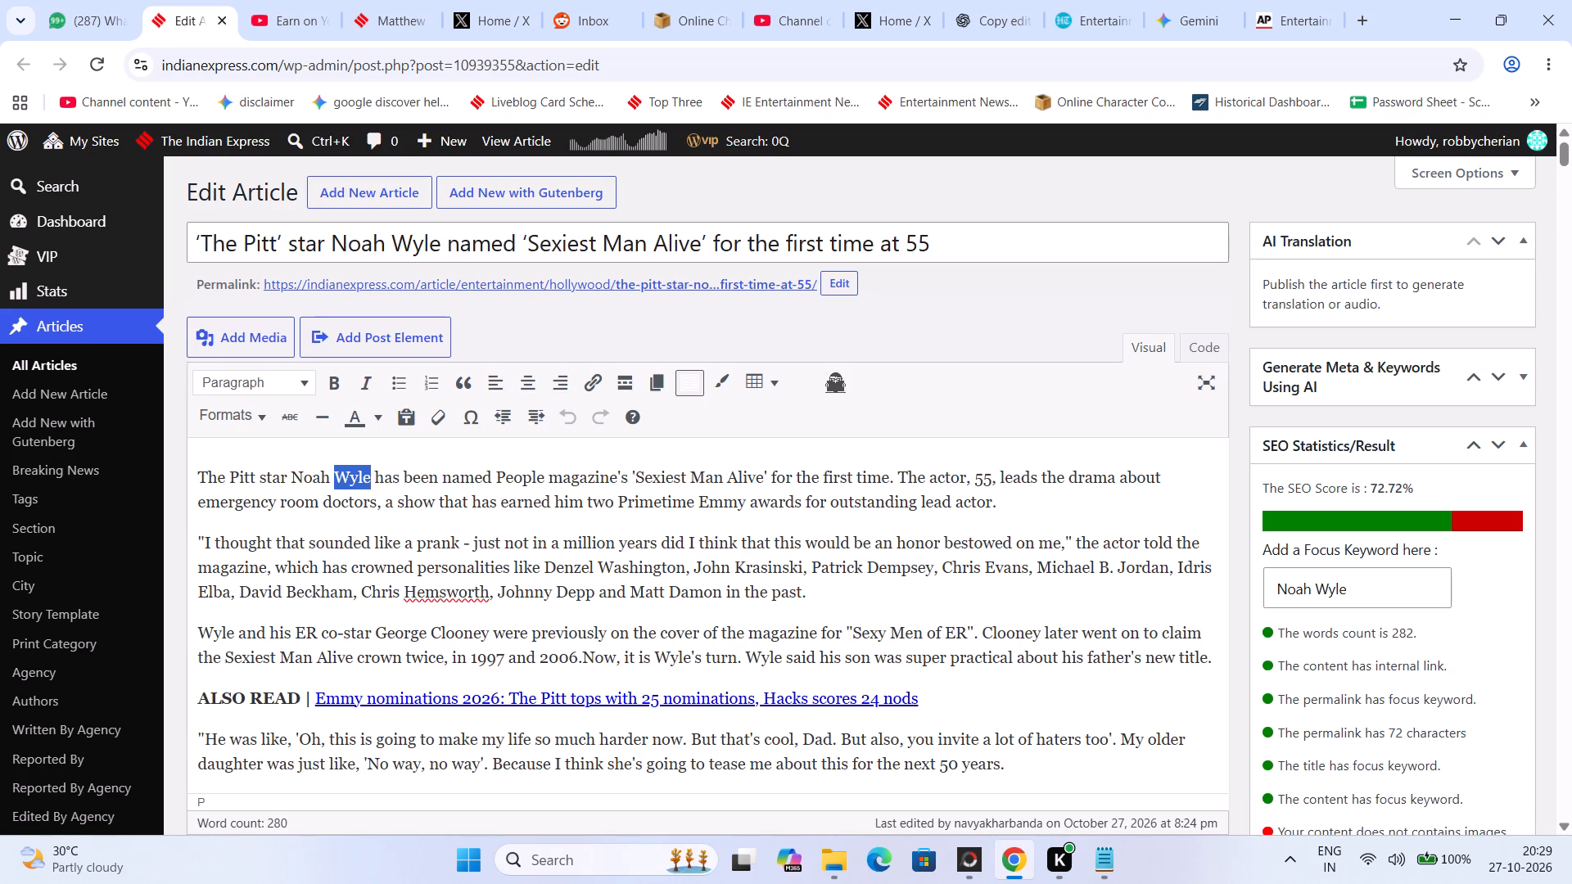
{"action": "left_click_drag", "start_coordinate": [992, 478], "coordinate": [901, 467]}
{"action": "left_click", "coordinate": [901, 467]}
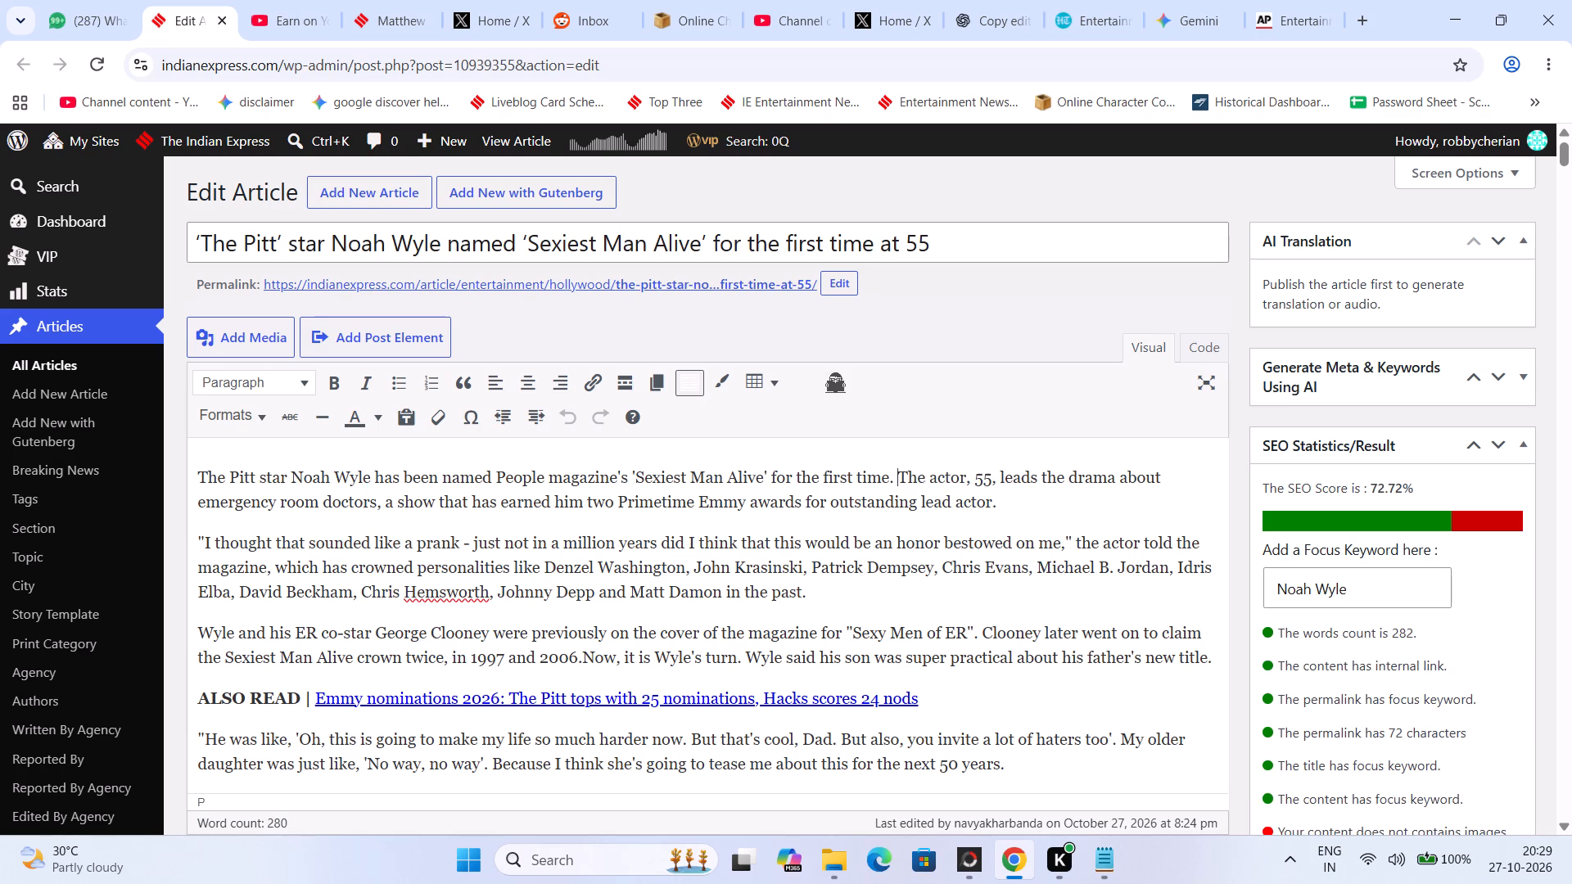
{"action": "left_click_drag", "start_coordinate": [901, 467], "coordinate": [962, 468]}
{"action": "key", "text": "ctrl+v"}
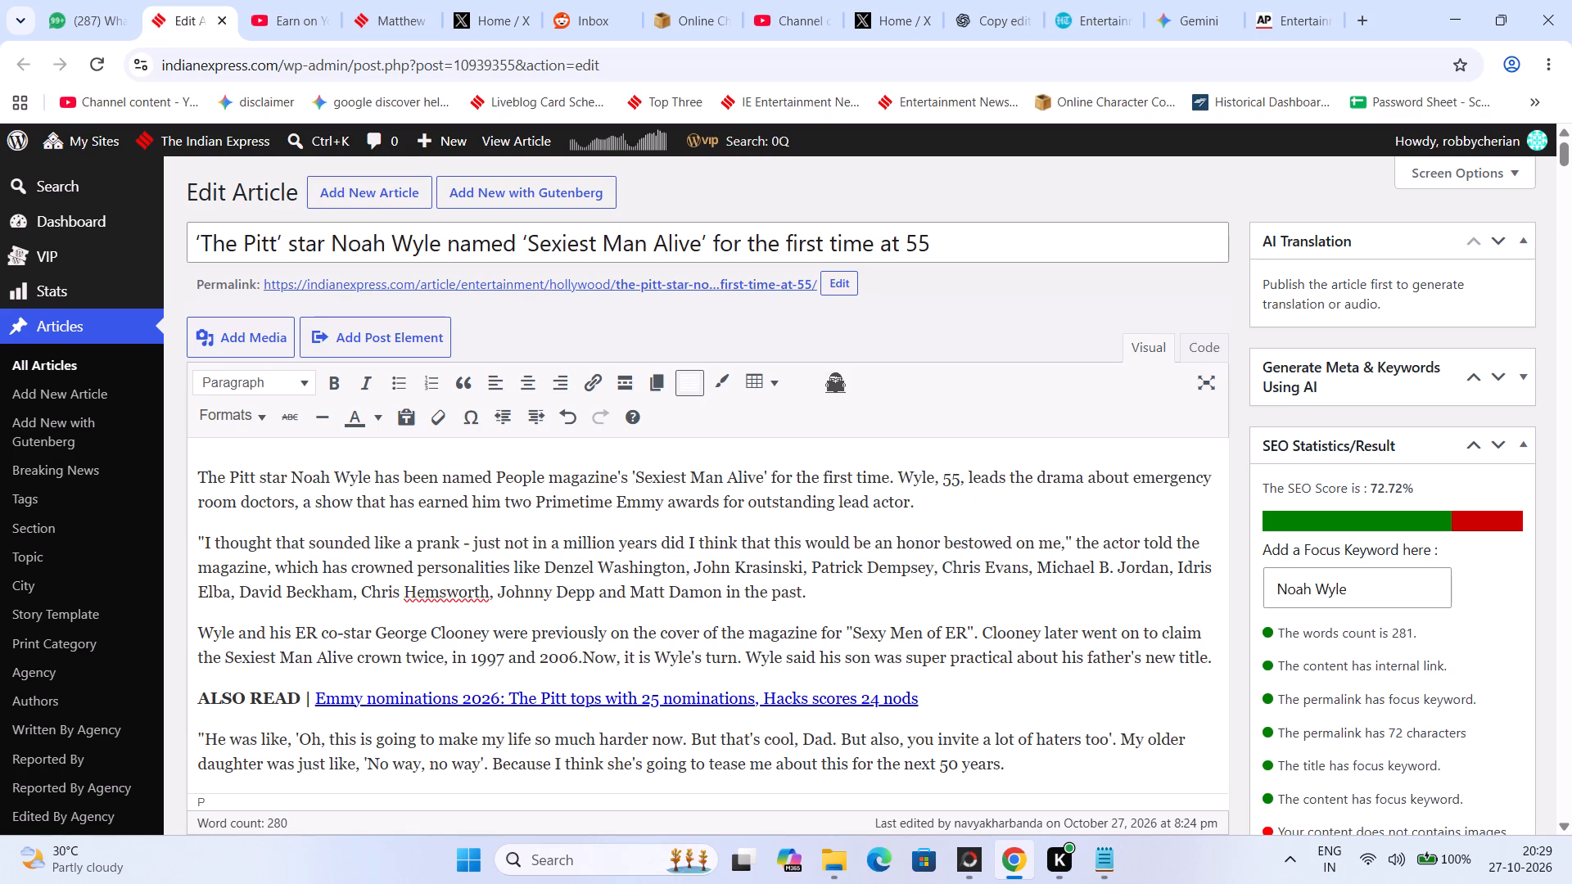
Cut "The Pitt" from the start of the article and reword the opening to "Actor Noah Wyle".
{"action": "left_click_drag", "start_coordinate": [256, 480], "coordinate": [189, 468]}
{"action": "key", "text": "ctrl+x"}
{"action": "key", "text": "Delete"}
{"action": "key", "text": "Delete"}
{"action": "key", "text": "Delete"}
{"action": "key", "text": "Delete"}
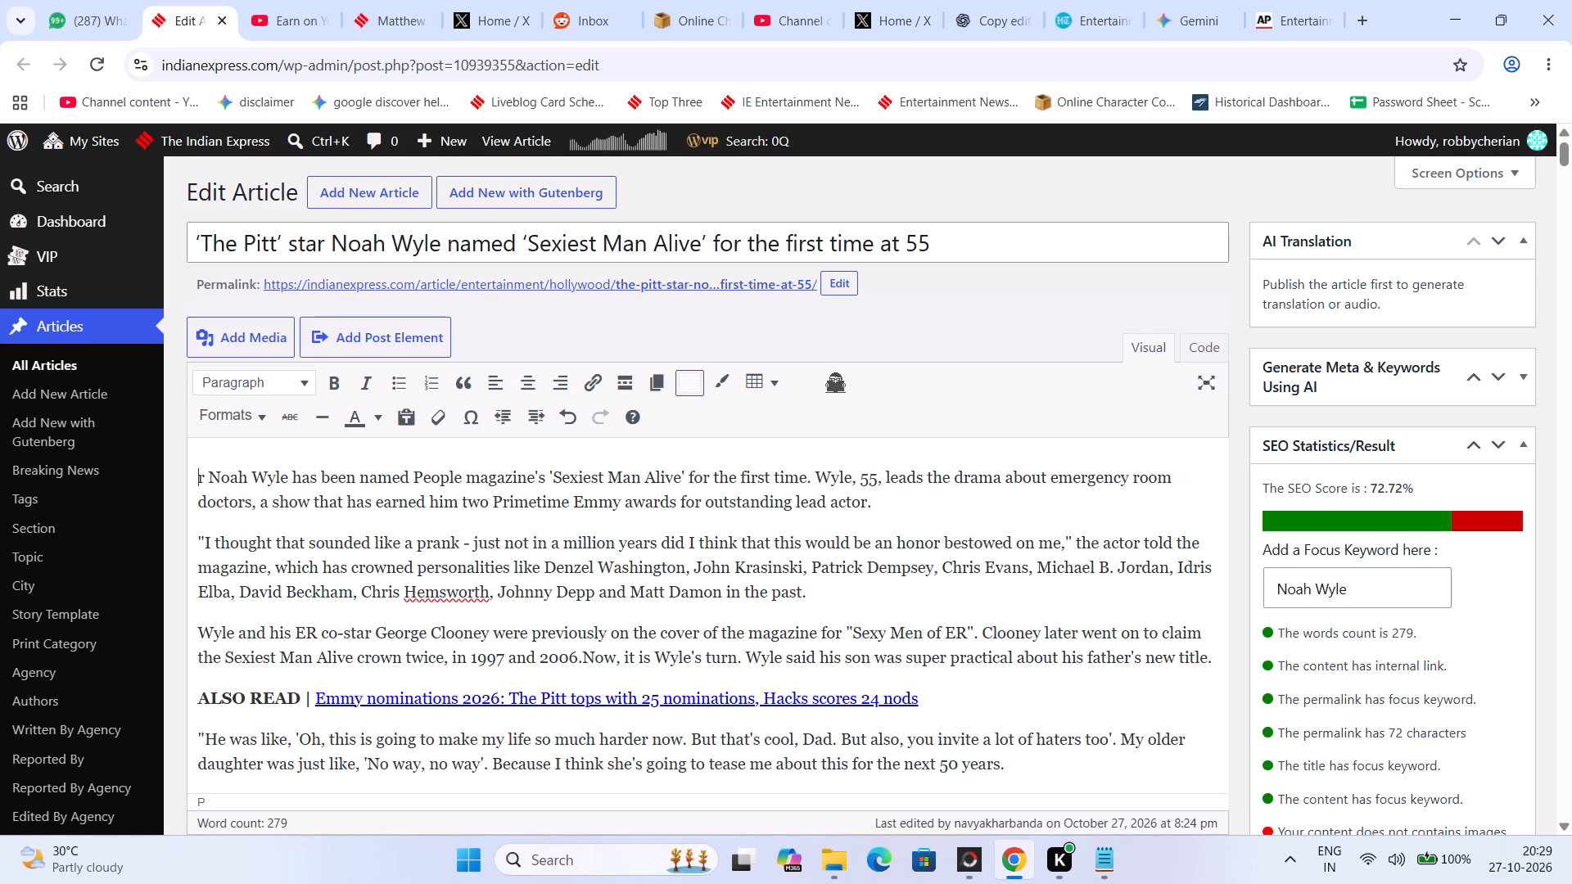
Replace "the" after "leads" in the first paragraph with the cut text "The Pitt".
{"action": "key", "text": "Right"}
{"action": "key", "text": "Right"}
{"action": "key", "text": "Right"}
{"action": "key", "text": "Right"}
{"action": "key", "text": "Right"}
{"action": "key", "text": "Right"}
{"action": "key", "text": "Right"}
{"action": "key", "text": "Right"}
{"action": "key", "text": "Right"}
{"action": "key", "text": "Right"}
{"action": "key", "text": "Right"}
{"action": "key", "text": "Right"}
{"action": "key", "text": "Right"}
{"action": "key", "text": "Right"}
{"action": "key", "text": "Right"}
{"action": "key", "text": "Right"}
{"action": "key", "text": "Right"}
{"action": "key", "text": "Right"}
{"action": "key", "text": "Right"}
{"action": "key", "text": "Right"}
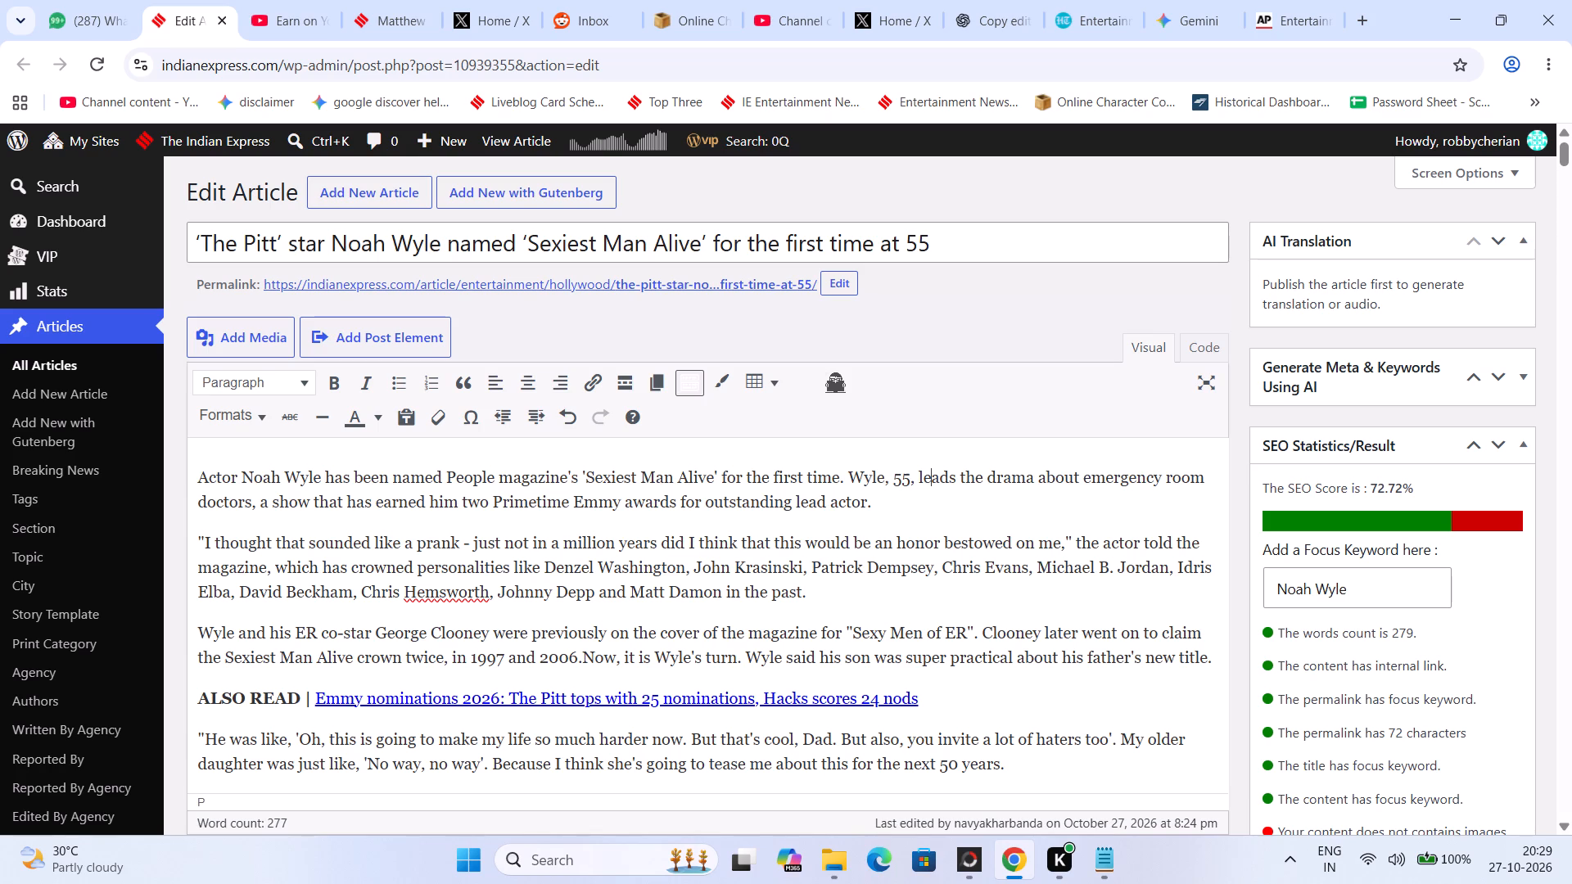
{"action": "key", "text": "BackSpace"}
{"action": "key", "text": "BackSpace"}
{"action": "key", "text": "BackSpace"}
{"action": "key", "text": "ctrl+v"}
{"action": "key", "text": "space"}
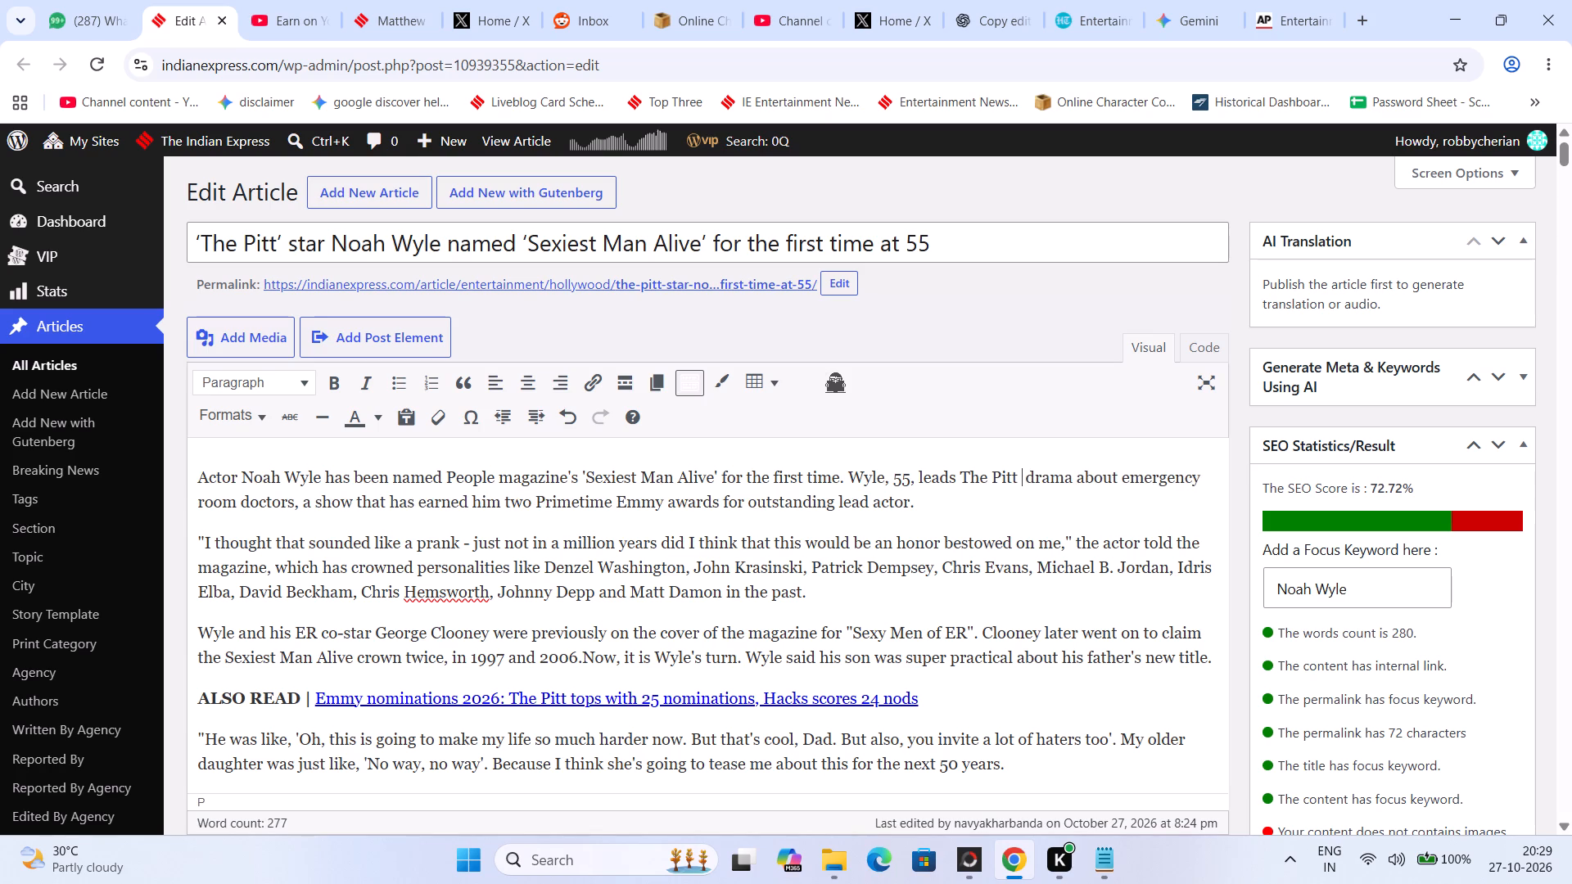
Insert ", a show" after "leads The Pitt" and delete "drama" before "about emergency room doctors".
{"action": "key", "text": "BackSpace"}
{"action": "key", "text": "space"}
{"action": "key", "text": "BackSpace"}
{"action": "key", "text": "a"}
{"action": "key", "text": "BackSpace"}
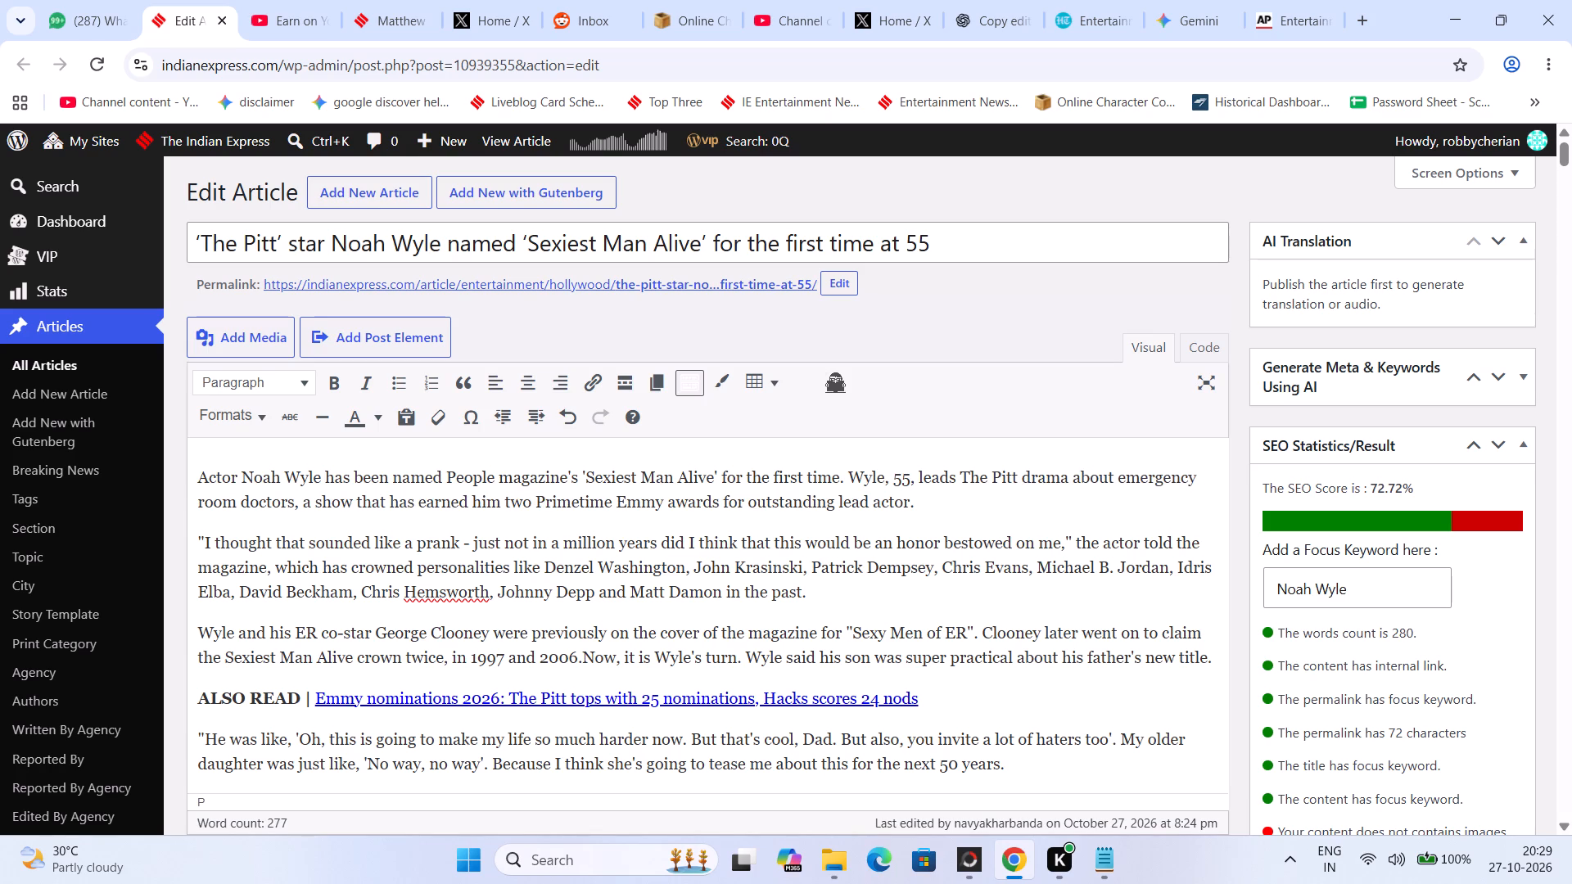
{"action": "type", "text": ", a show"}
{"action": "key", "text": "Delete"}
{"action": "key", "text": "Delete"}
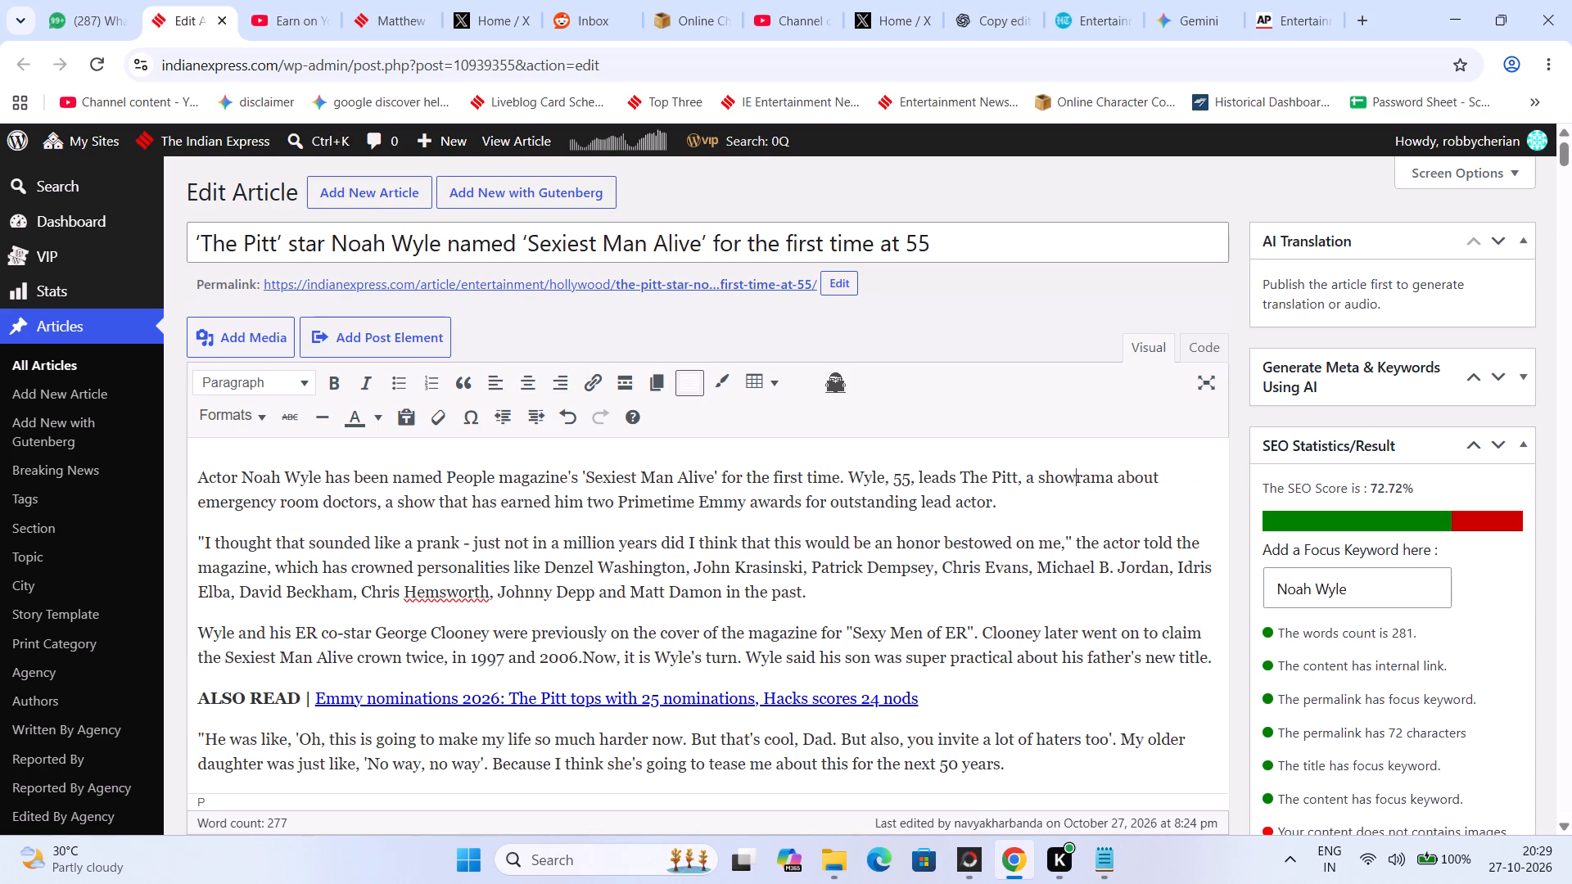
{"action": "key", "text": "Delete"}
{"action": "key", "text": "Delete"}
{"action": "key", "text": "Delete"}
{"action": "key", "text": "Delete"}
Delete the repeated phrase "a show" before "that has earned him two Primetime Emmy awards".
{"action": "key", "text": "Right"}
{"action": "key", "text": "Right"}
{"action": "key", "text": "Right"}
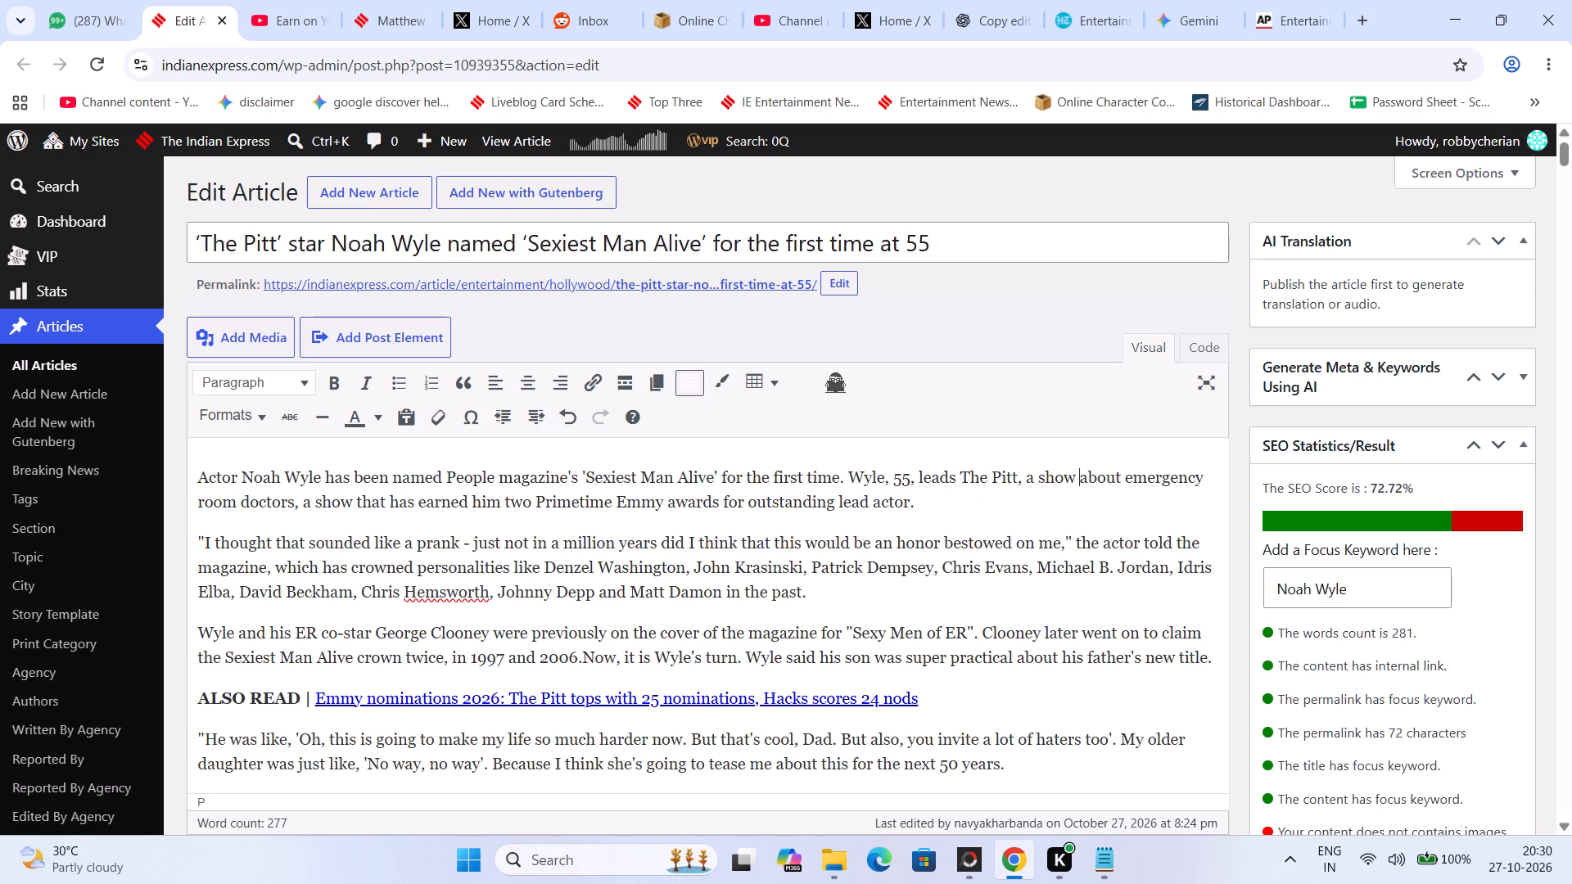
{"action": "key", "text": "Left"}
{"action": "key", "text": "Left"}
{"action": "key", "text": "Left"}
{"action": "key", "text": "Left"}
{"action": "key", "text": "Left"}
{"action": "key", "text": "Left"}
{"action": "key", "text": "Left"}
{"action": "key", "text": "Right"}
{"action": "key", "text": "Right"}
{"action": "key", "text": "Right"}
{"action": "key", "text": "Right"}
{"action": "key", "text": "Right"}
{"action": "key", "text": "Right"}
{"action": "key", "text": "Right"}
{"action": "key", "text": "Right"}
{"action": "key", "text": "Right"}
{"action": "key", "text": "Right"}
{"action": "key", "text": "Right"}
{"action": "key", "text": "Right"}
{"action": "key", "text": "Right"}
{"action": "key", "text": "Right"}
{"action": "key", "text": "Right"}
{"action": "key", "text": "Right"}
{"action": "key", "text": "Right"}
{"action": "key", "text": "Right"}
{"action": "key", "text": "Right"}
{"action": "key", "text": "Right"}
{"action": "key", "text": "Right"}
{"action": "key", "text": "Right"}
{"action": "key", "text": "Right"}
{"action": "key", "text": "Right"}
{"action": "key", "text": "Right"}
{"action": "key", "text": "Left"}
{"action": "key", "text": "Right"}
{"action": "key", "text": "Right"}
{"action": "key", "text": "Right"}
{"action": "key", "text": "Right"}
{"action": "key", "text": "Right"}
{"action": "key", "text": "Right"}
{"action": "key", "text": "Right"}
{"action": "key", "text": "Left"}
{"action": "key", "text": "Left"}
{"action": "key", "text": "Left"}
{"action": "key", "text": "Left"}
{"action": "key", "text": "Left"}
{"action": "key", "text": "Left"}
{"action": "key", "text": "Right"}
{"action": "key", "text": "BackSpace"}
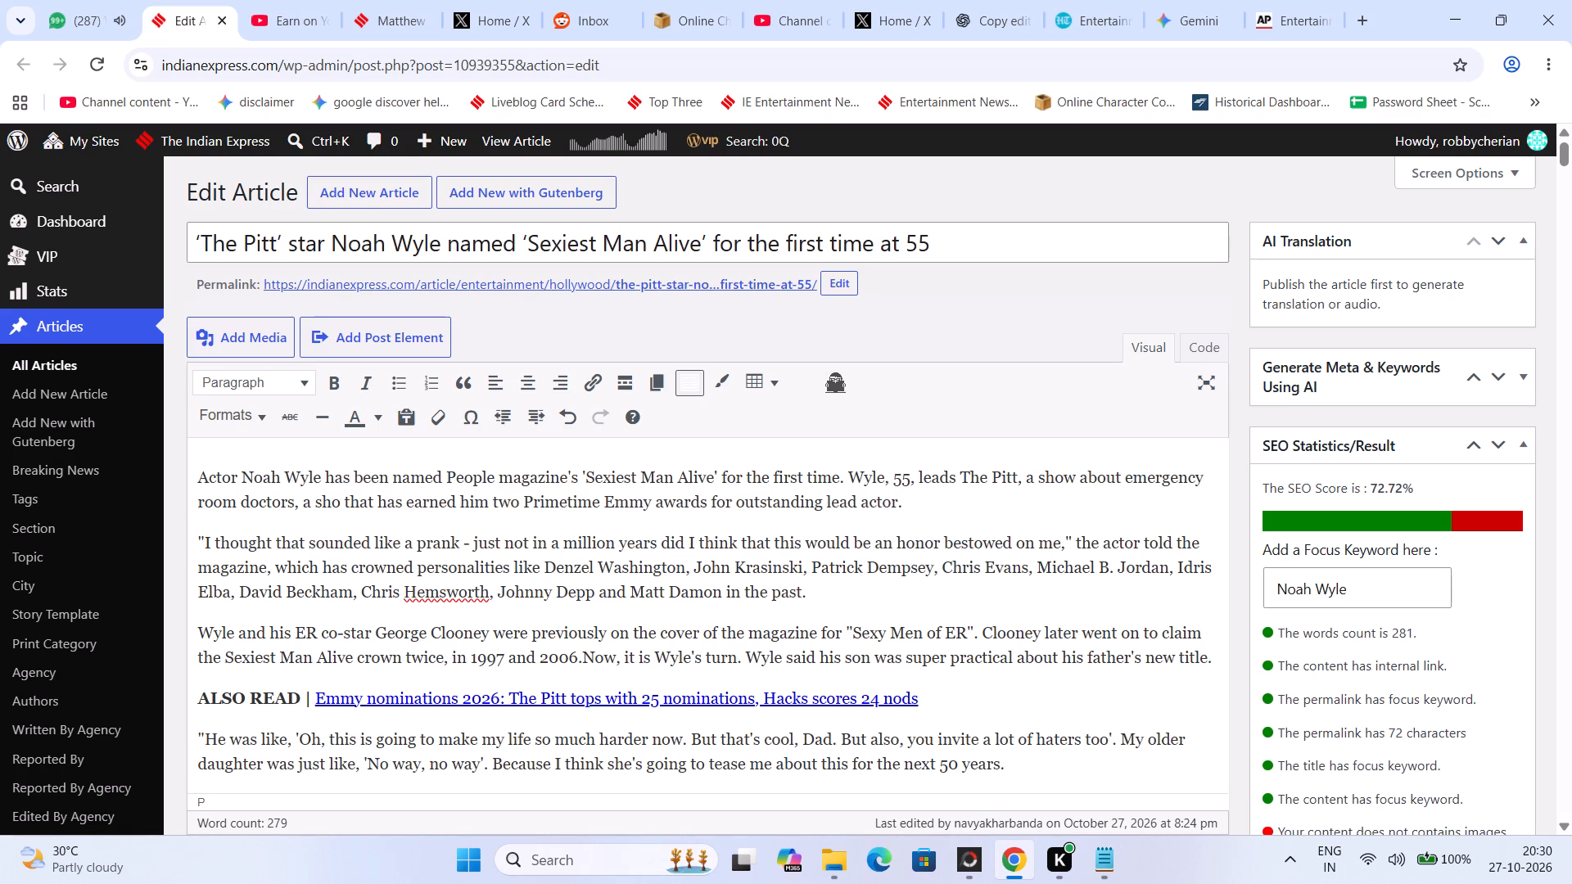
{"action": "key", "text": "BackSpace"}
{"action": "key", "text": "BackSpace"}
{"action": "key", "text": "BackSpace"}
{"action": "key", "text": "BackSpace"}
{"action": "key", "text": "BackSpace"}
{"action": "key", "text": "BackSpace"}
Change "honor" to the British spelling "honour" in the second paragraph's quote.
{"action": "key", "text": "Right"}
{"action": "key", "text": "Right"}
{"action": "key", "text": "Right"}
{"action": "key", "text": "Right"}
{"action": "key", "text": "Right"}
{"action": "key", "text": "Right"}
{"action": "key", "text": "Right"}
{"action": "key", "text": "Right"}
{"action": "key", "text": "Right"}
{"action": "key", "text": "Right"}
{"action": "key", "text": "Right"}
{"action": "key", "text": "Right"}
{"action": "key", "text": "Right"}
{"action": "key", "text": "Right"}
{"action": "key", "text": "Right"}
{"action": "key", "text": "Right"}
{"action": "key", "text": "Right"}
{"action": "key", "text": "Right"}
{"action": "key", "text": "Right"}
{"action": "key", "text": "Right"}
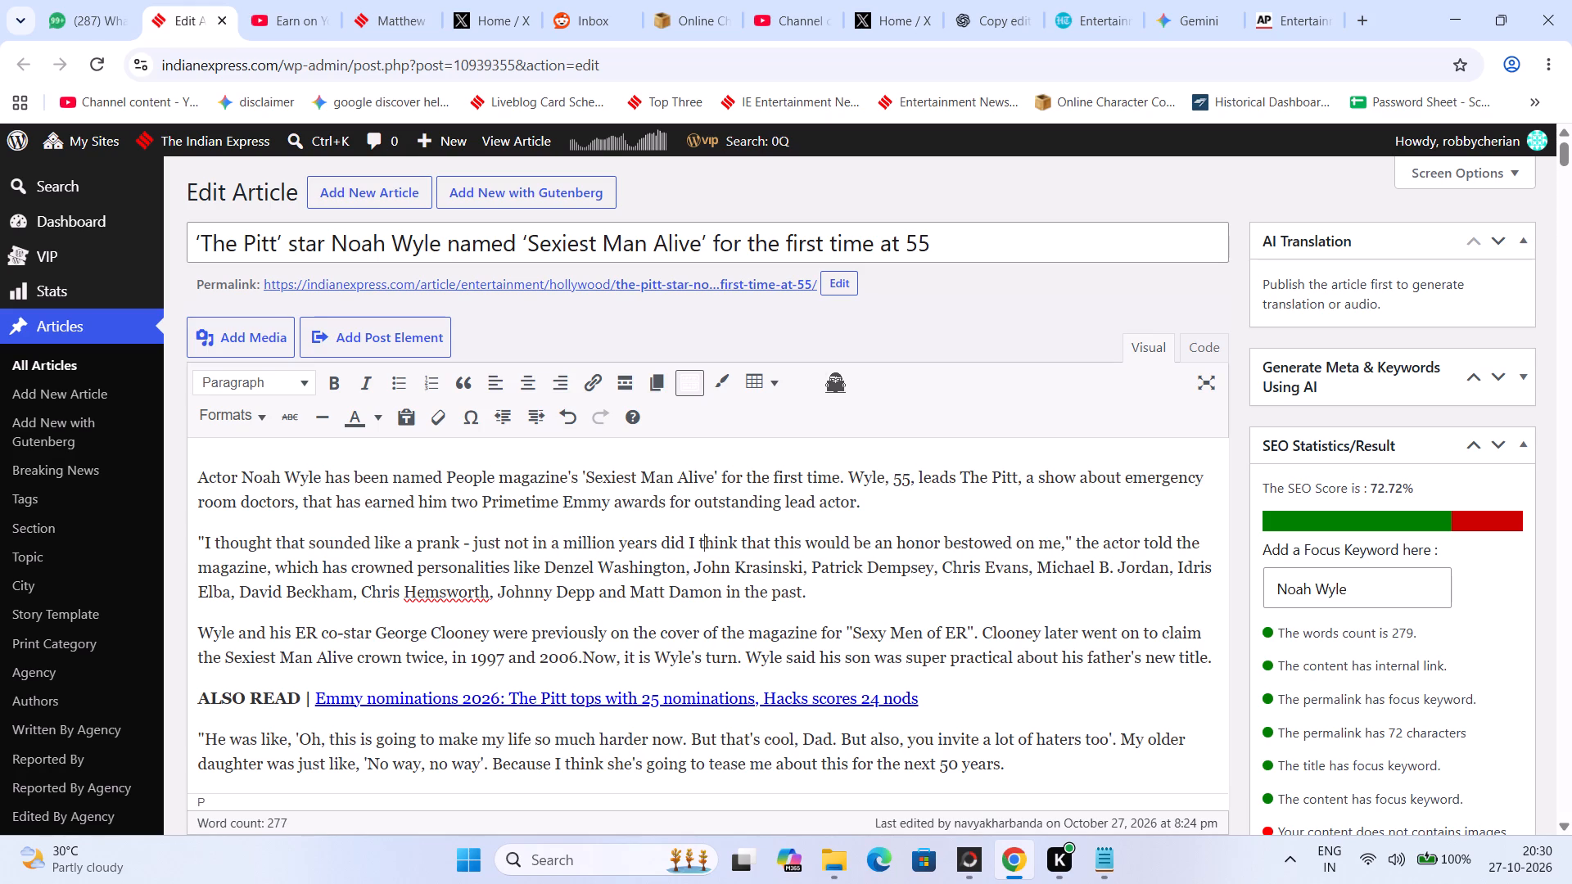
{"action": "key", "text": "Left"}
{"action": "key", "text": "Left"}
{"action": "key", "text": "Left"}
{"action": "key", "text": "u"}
Proofread the rest of the second paragraph, including the list of past Sexiest Man Alive winners.
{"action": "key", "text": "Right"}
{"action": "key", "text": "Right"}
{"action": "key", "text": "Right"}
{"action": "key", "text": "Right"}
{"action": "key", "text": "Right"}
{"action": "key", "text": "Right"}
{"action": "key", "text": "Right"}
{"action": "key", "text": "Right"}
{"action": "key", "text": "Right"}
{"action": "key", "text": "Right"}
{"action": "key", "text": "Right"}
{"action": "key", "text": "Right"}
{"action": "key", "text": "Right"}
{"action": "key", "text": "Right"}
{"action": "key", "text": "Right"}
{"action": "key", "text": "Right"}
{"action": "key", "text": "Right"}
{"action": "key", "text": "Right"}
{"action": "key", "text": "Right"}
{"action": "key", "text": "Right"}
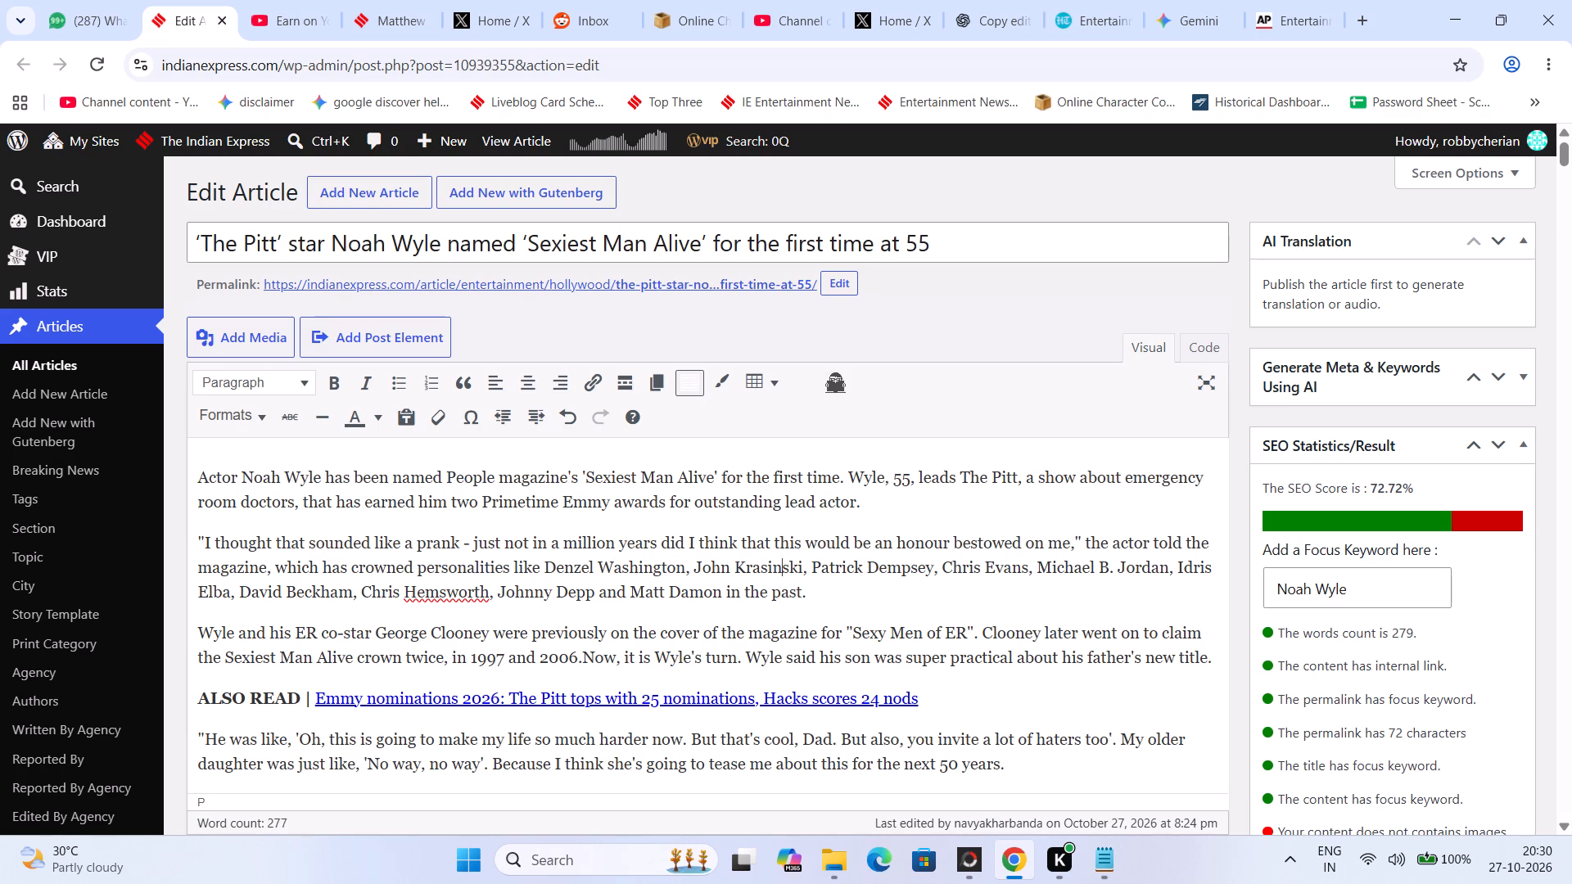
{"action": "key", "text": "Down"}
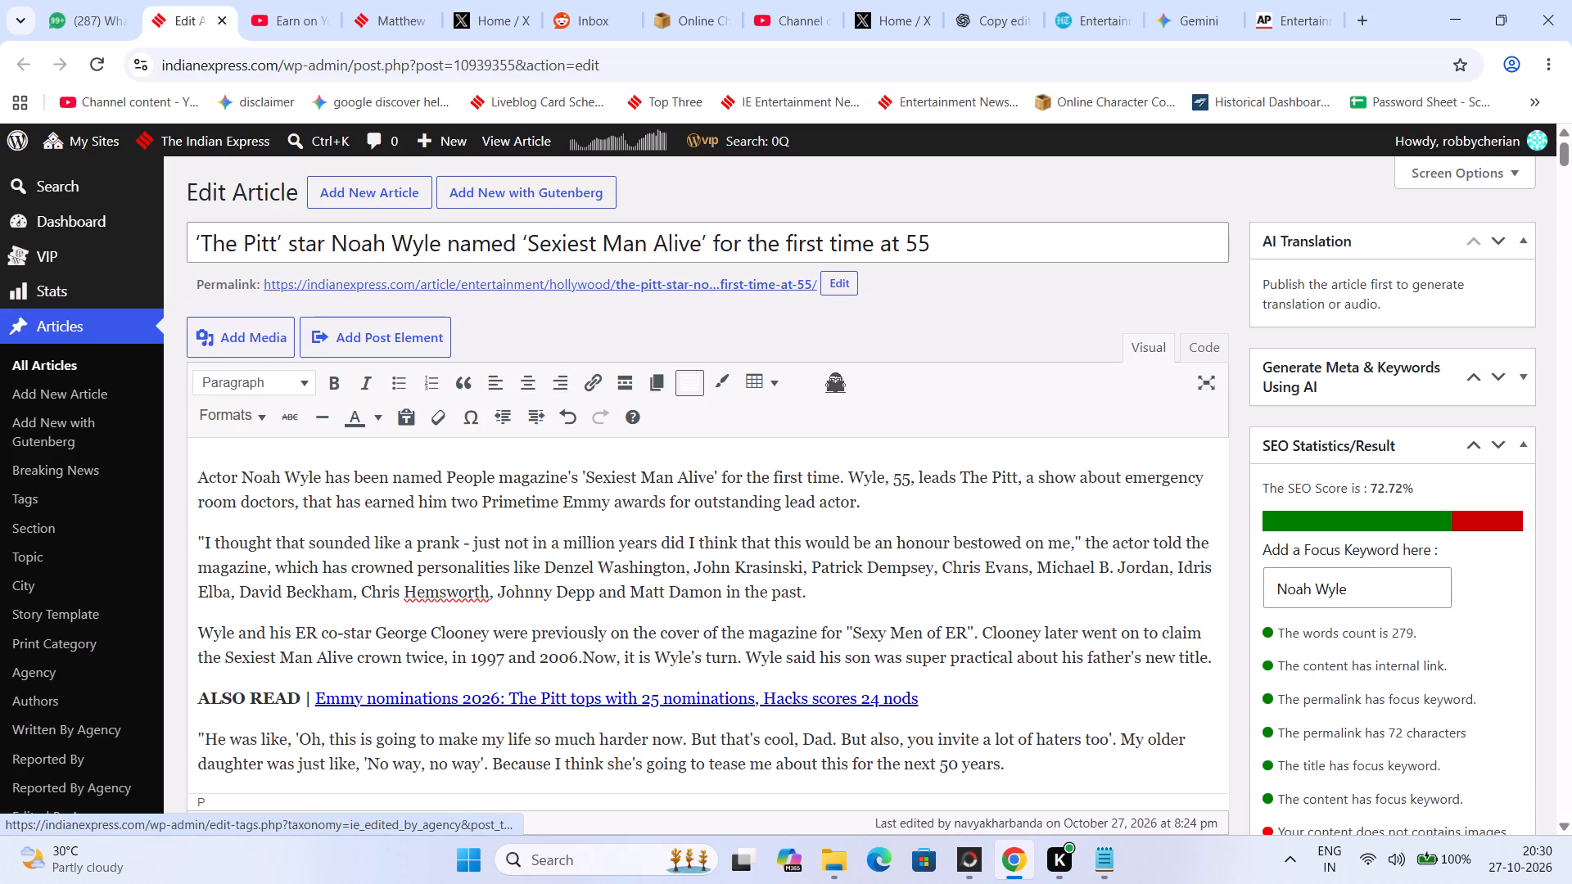
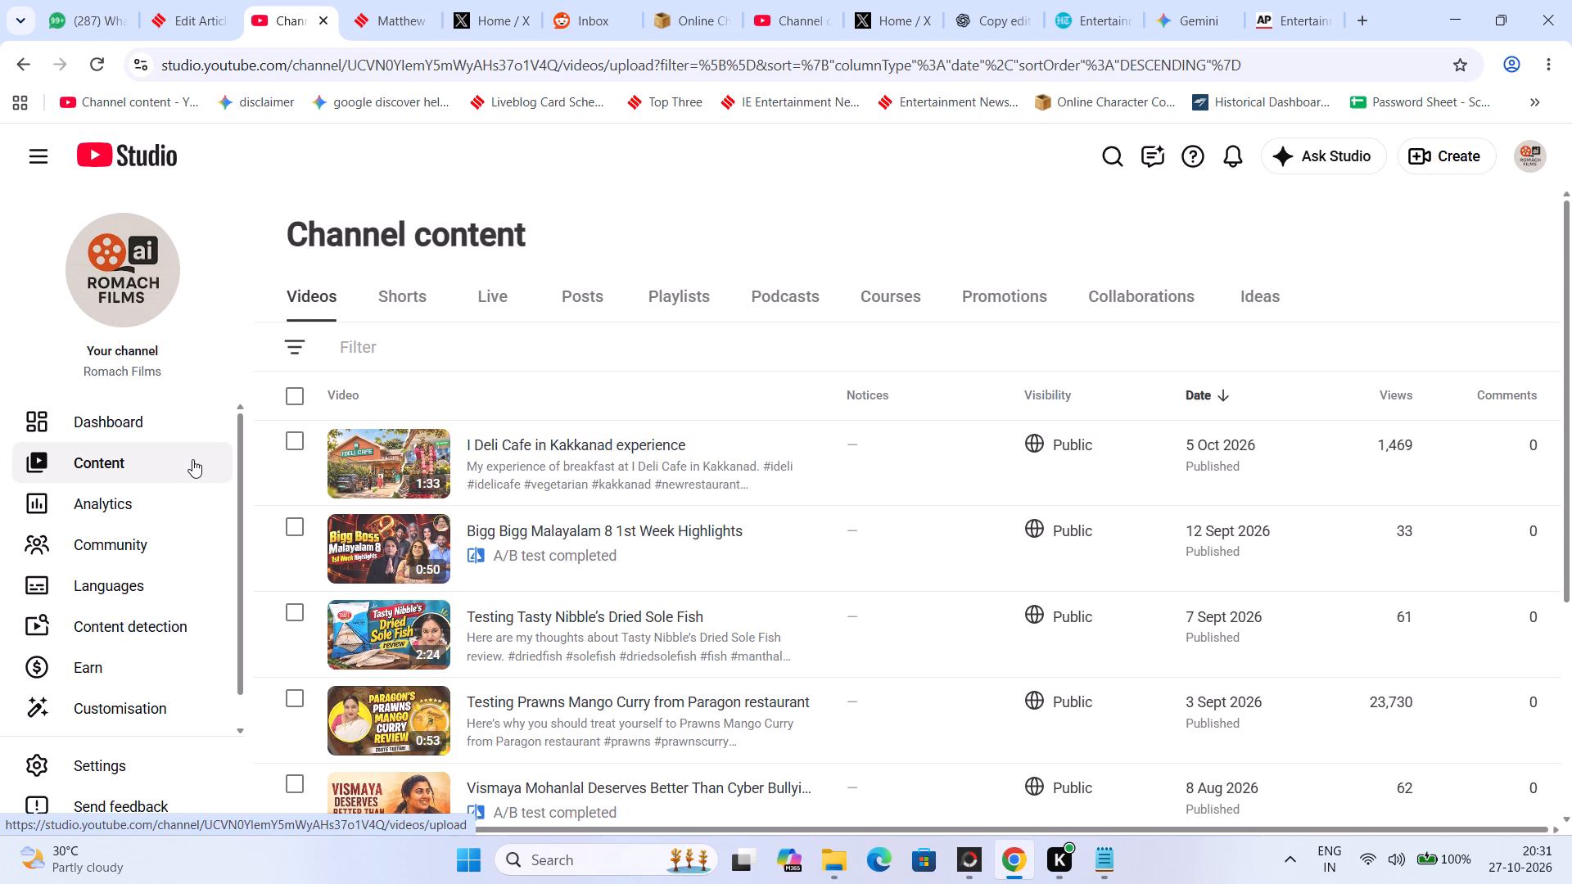
Open the channel dashboard in YouTube Studio.
{"action": "left_click", "coordinate": [187, 417]}
{"action": "left_click", "coordinate": [420, 0]}
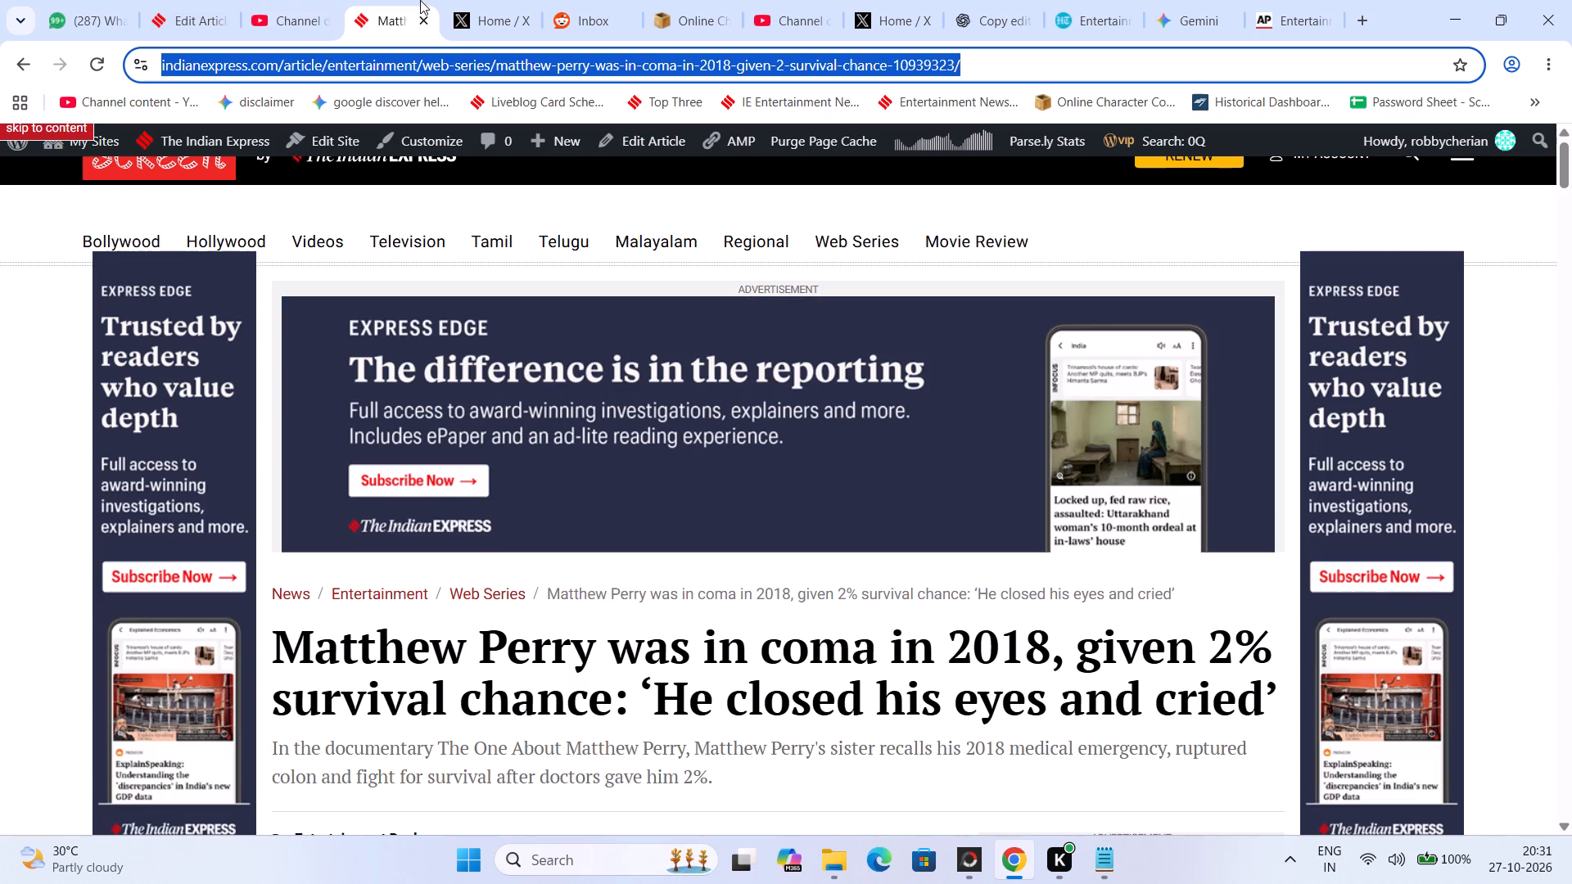
{"action": "left_click", "coordinate": [418, 597]}
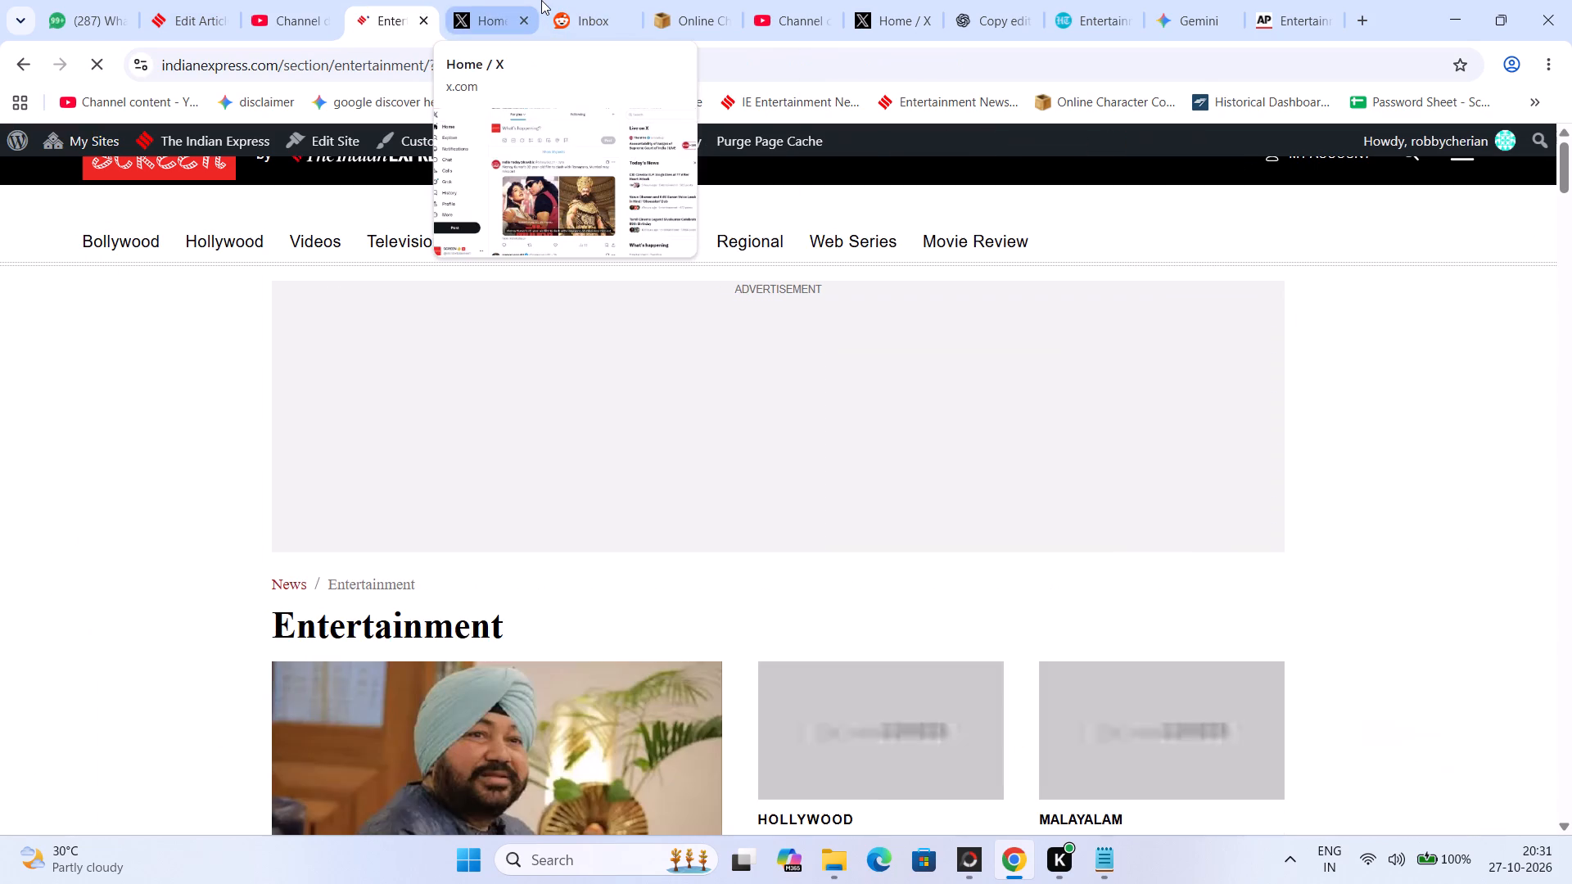
{"action": "left_click", "coordinate": [541, 0]}
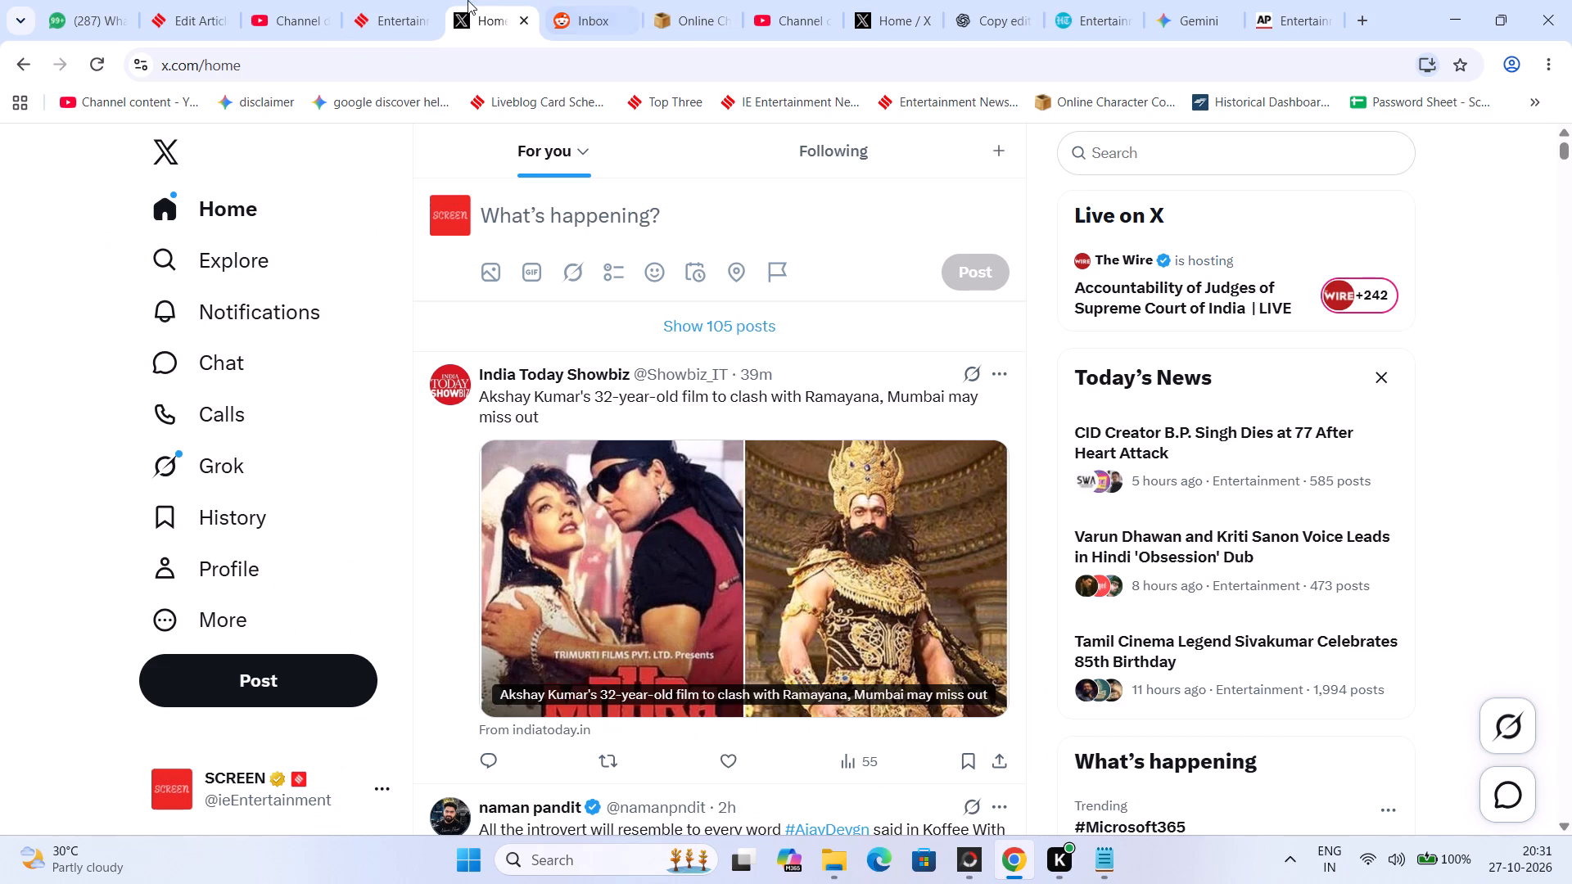
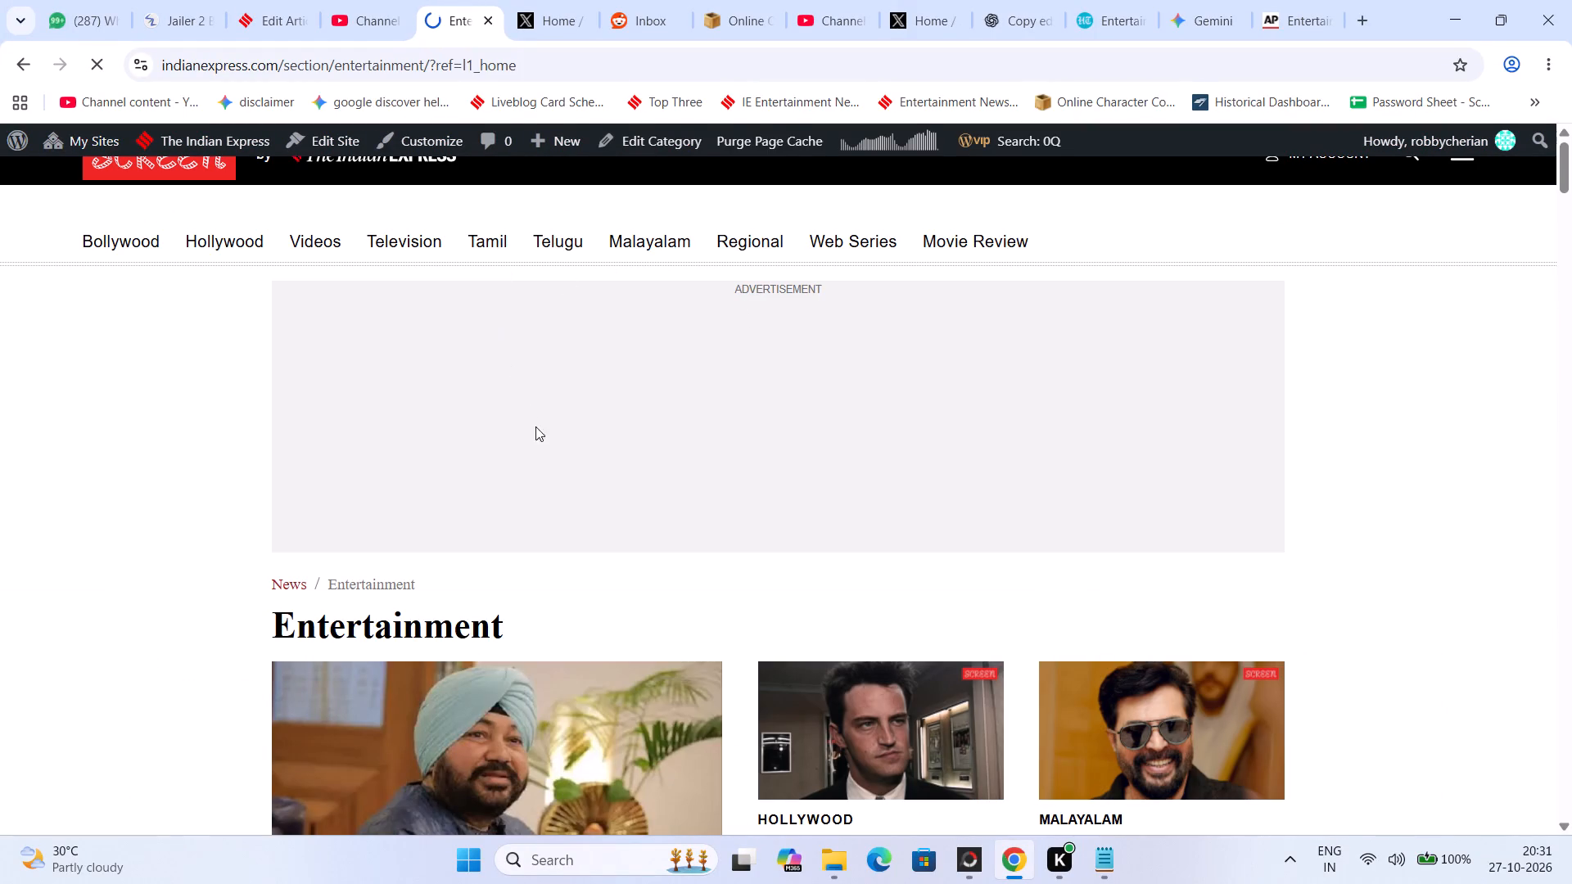
Open the Jailer 2 worldwide box office collection day 12 live blog from the Tamil entertainment stories and check its latest live updates.
{"action": "scroll", "coordinate": [553, 476], "scroll_direction": "down", "scroll_amount": 4}
{"action": "scroll", "coordinate": [549, 603], "scroll_direction": "down", "scroll_amount": 2}
{"action": "left_click", "coordinate": [522, 553]}
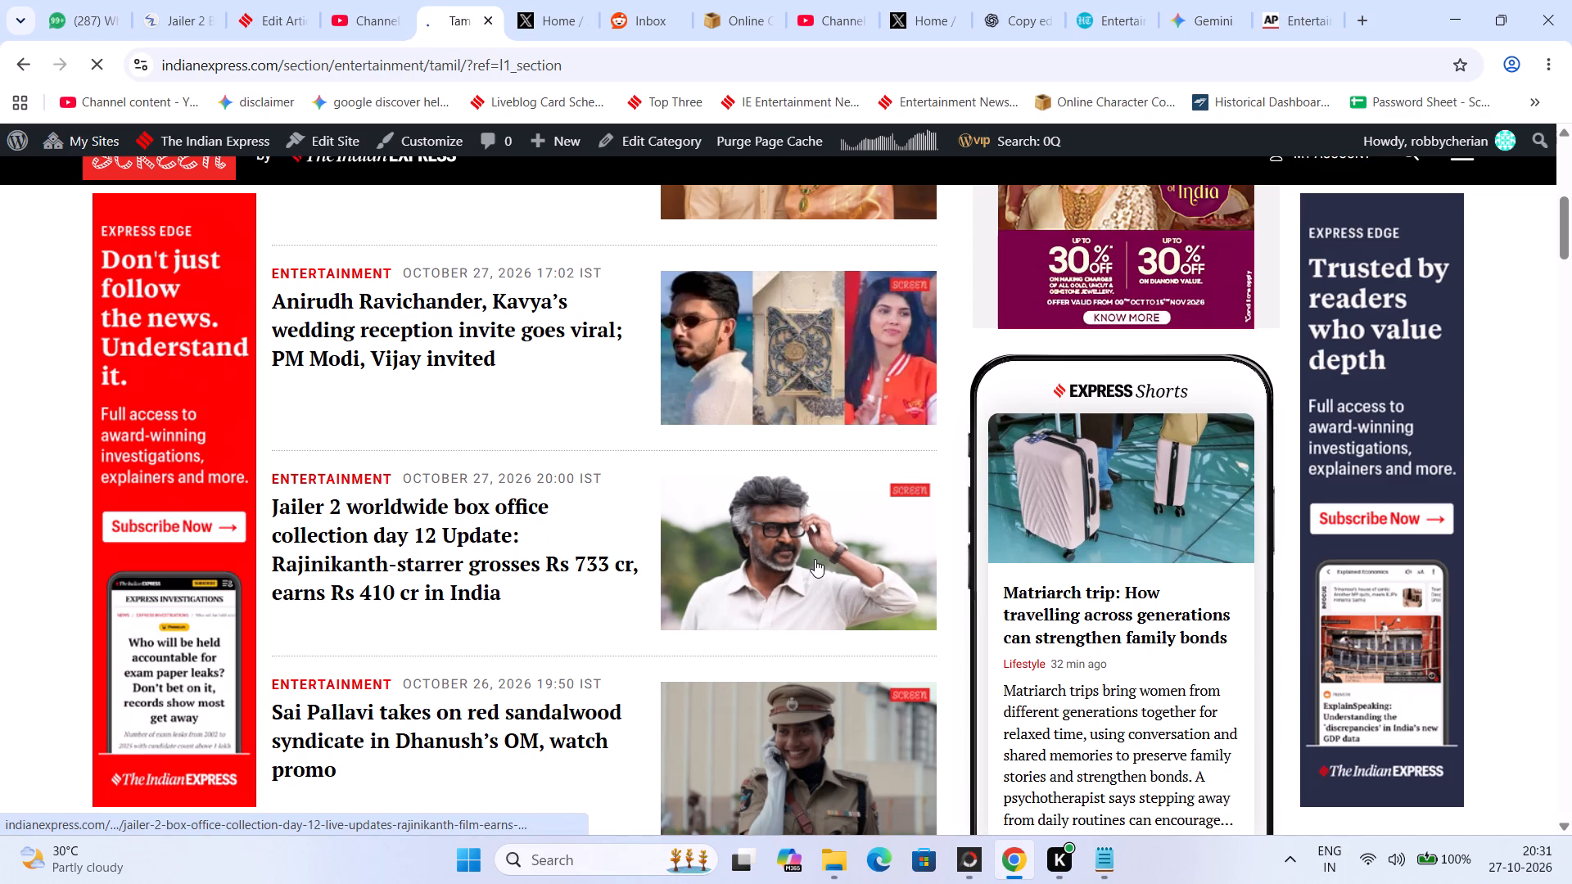
{"action": "scroll", "coordinate": [724, 494], "scroll_direction": "down", "scroll_amount": 19}
{"action": "scroll", "coordinate": [724, 494], "scroll_direction": "down", "scroll_amount": 5}
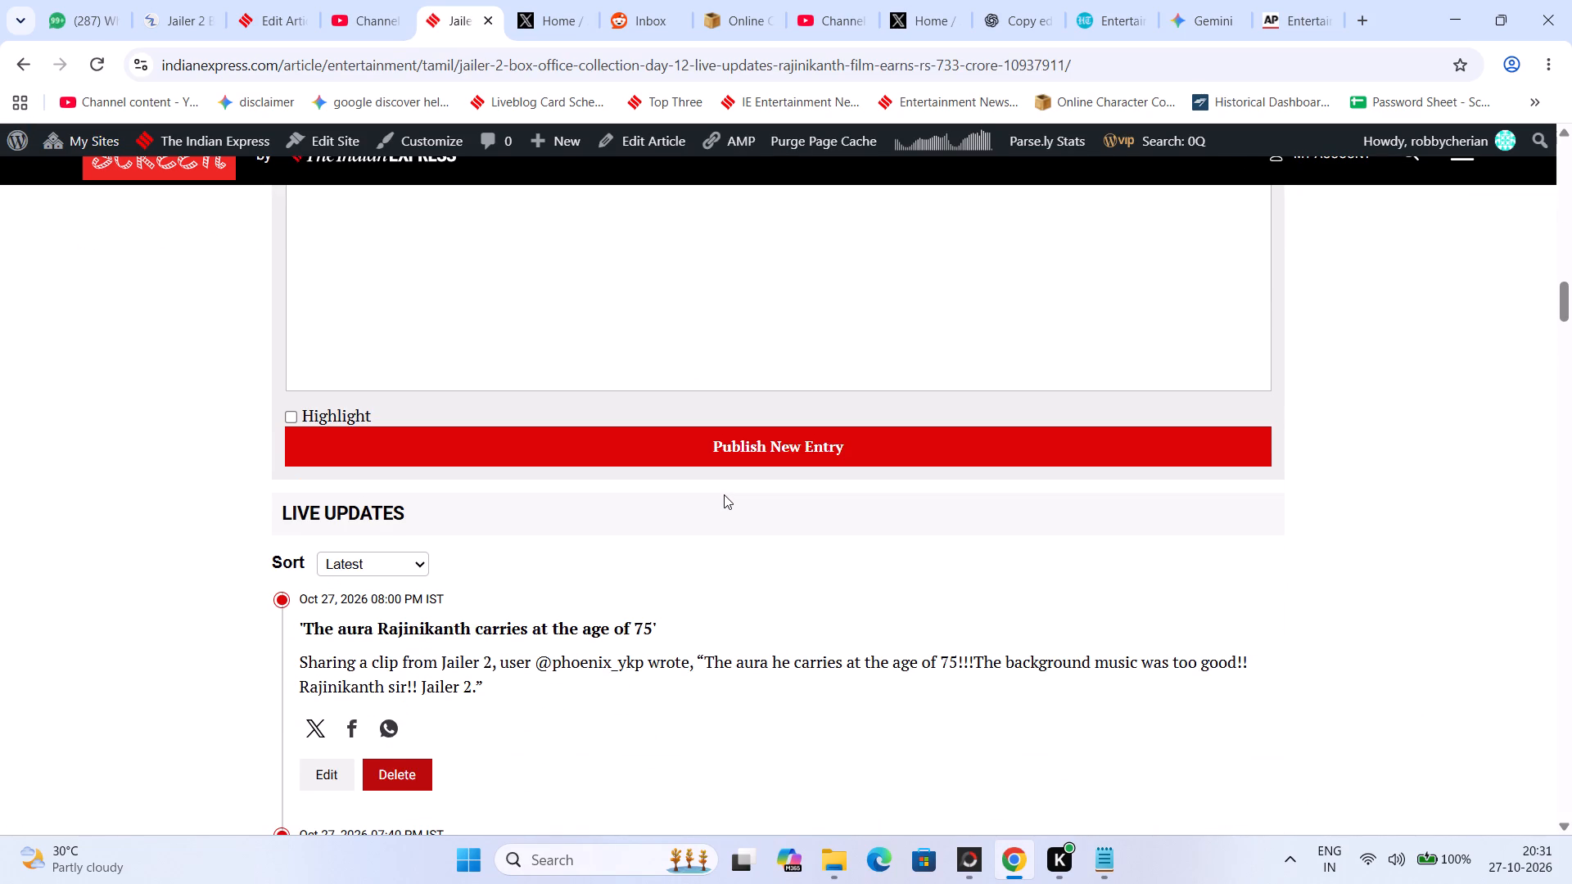
Copy the 07:20 PM Jailer 2 collection update, heading included, and paste it as plain text into the new live blog entry's body.
{"action": "scroll", "coordinate": [724, 494], "scroll_direction": "down", "scroll_amount": 2}
{"action": "scroll", "coordinate": [503, 638], "scroll_direction": "down", "scroll_amount": 1}
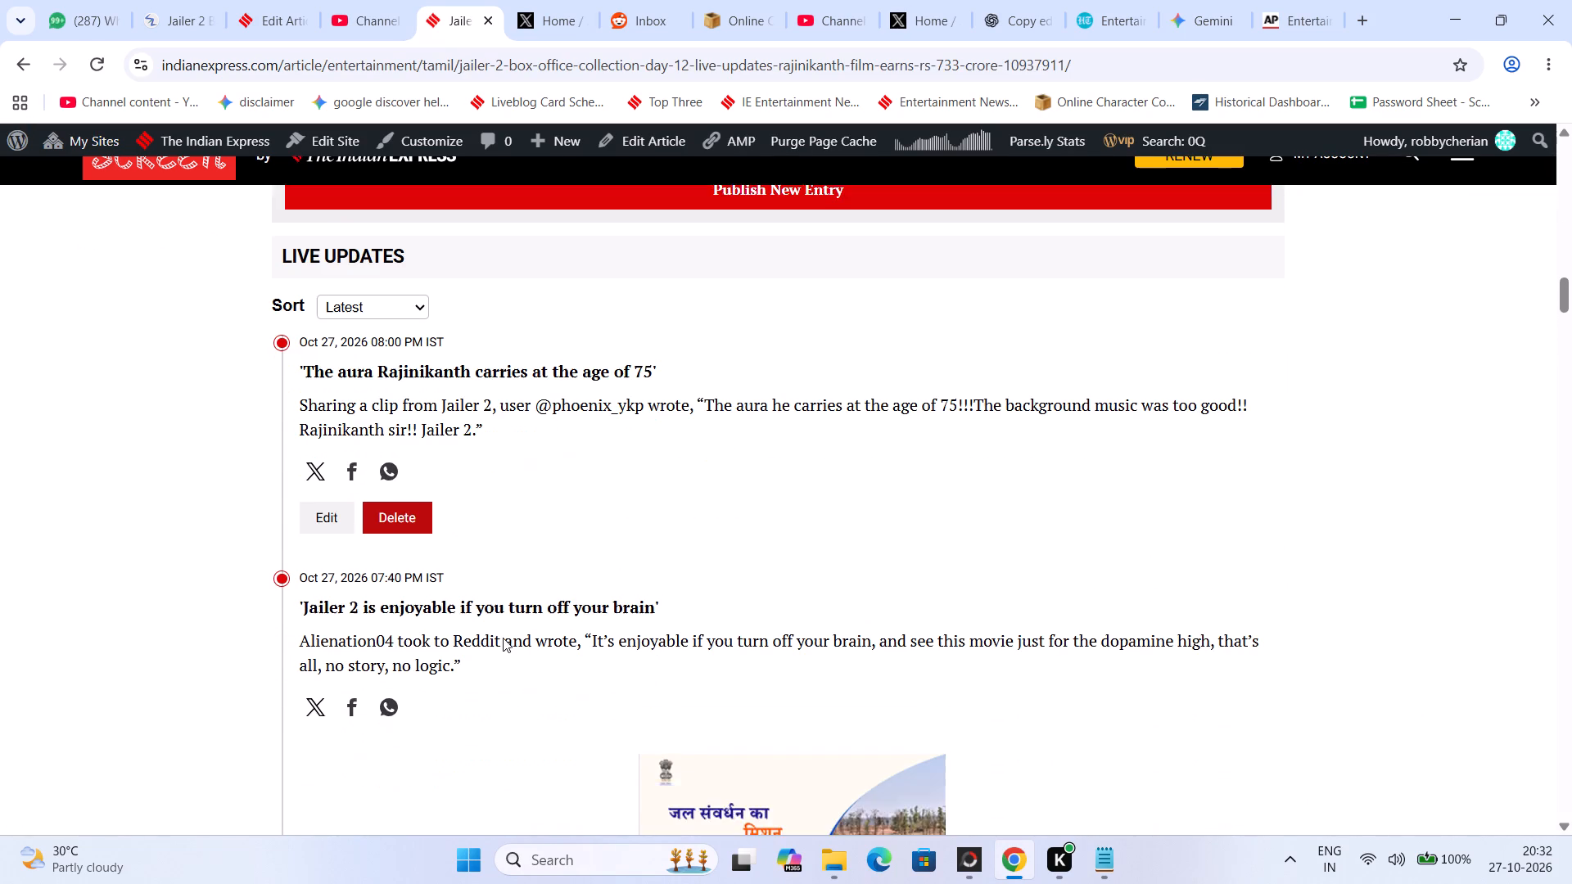
{"action": "scroll", "coordinate": [502, 634], "scroll_direction": "down", "scroll_amount": 4}
{"action": "left_click_drag", "start_coordinate": [473, 734], "coordinate": [383, 720]}
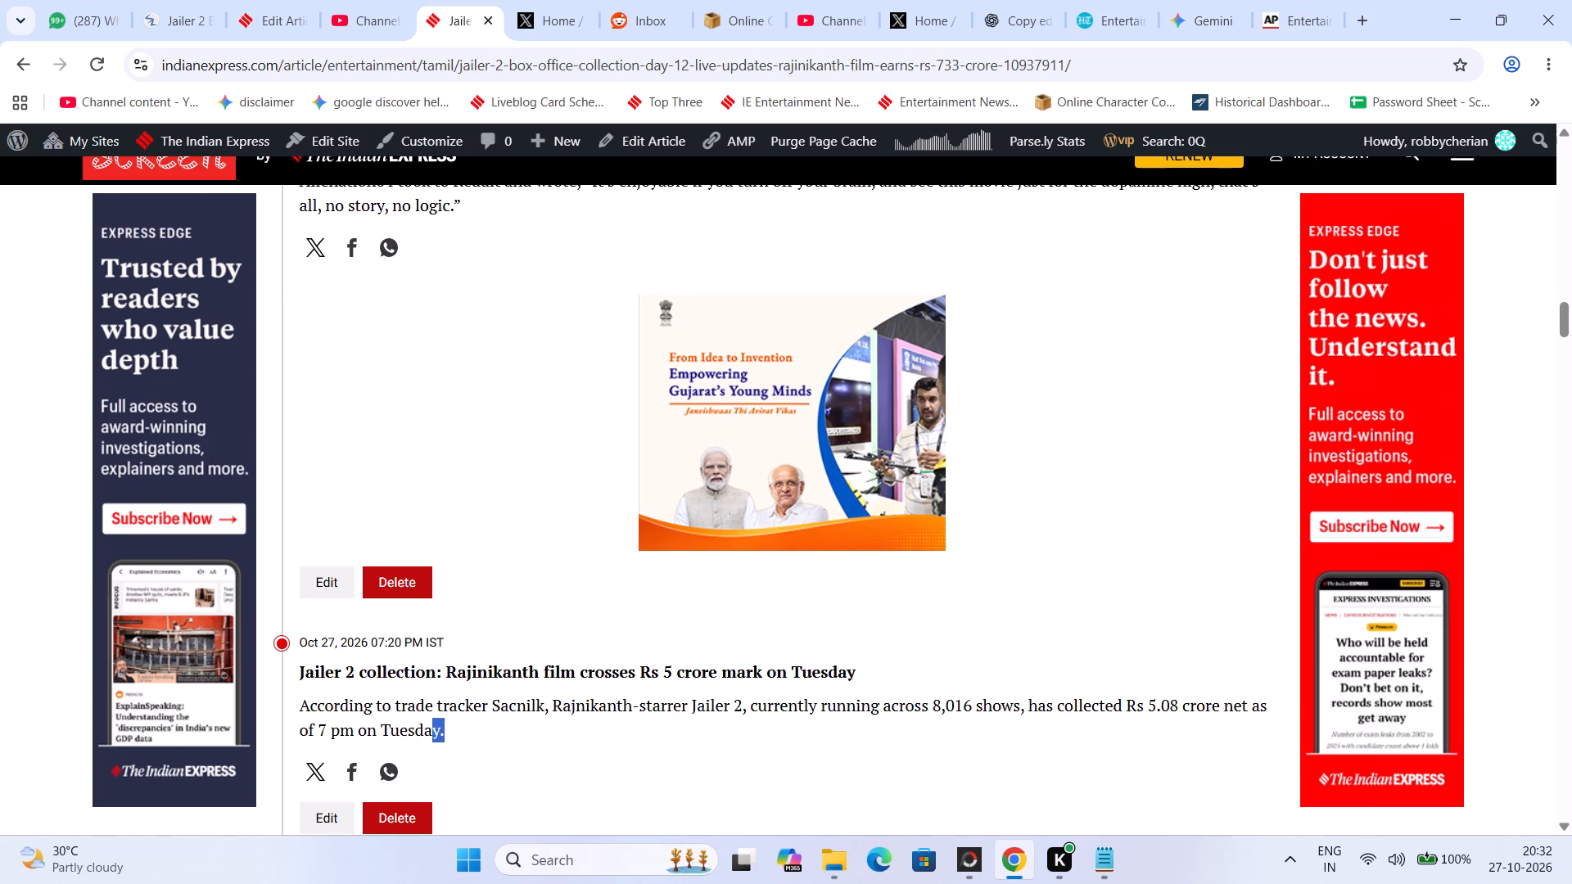
{"action": "left_click_drag", "start_coordinate": [383, 720], "coordinate": [297, 679]}
{"action": "right_click", "coordinate": [338, 682]}
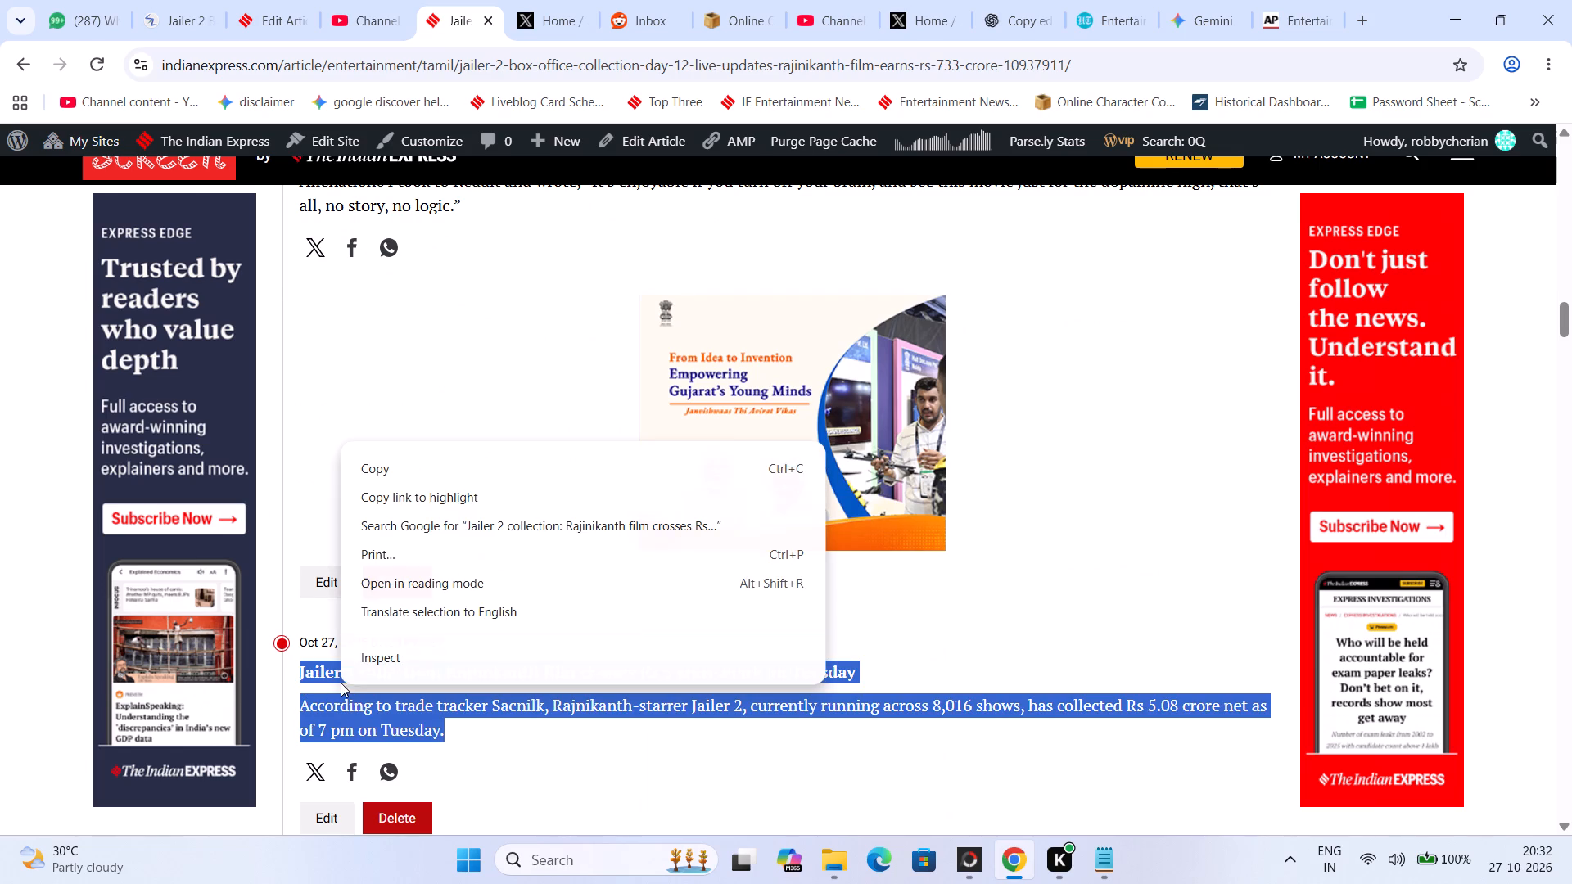
{"action": "left_click", "coordinate": [406, 480]}
{"action": "scroll", "coordinate": [445, 491], "scroll_direction": "up", "scroll_amount": 8}
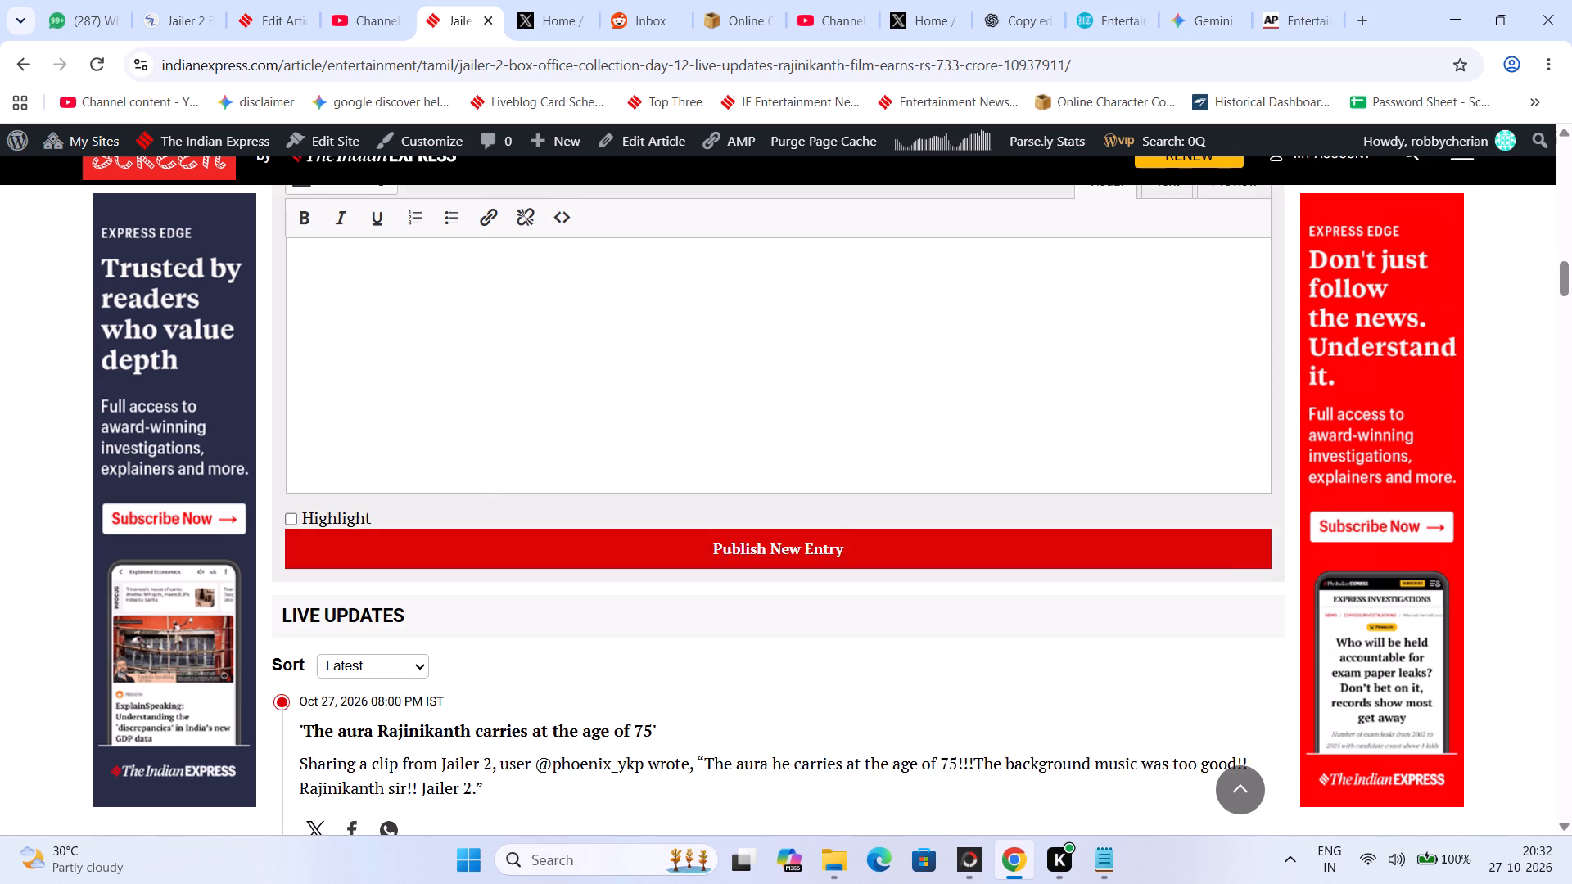
{"action": "scroll", "coordinate": [492, 423], "scroll_direction": "up", "scroll_amount": 2}
{"action": "right_click", "coordinate": [456, 431]}
{"action": "left_click", "coordinate": [382, 469]}
{"action": "right_click", "coordinate": [382, 469]}
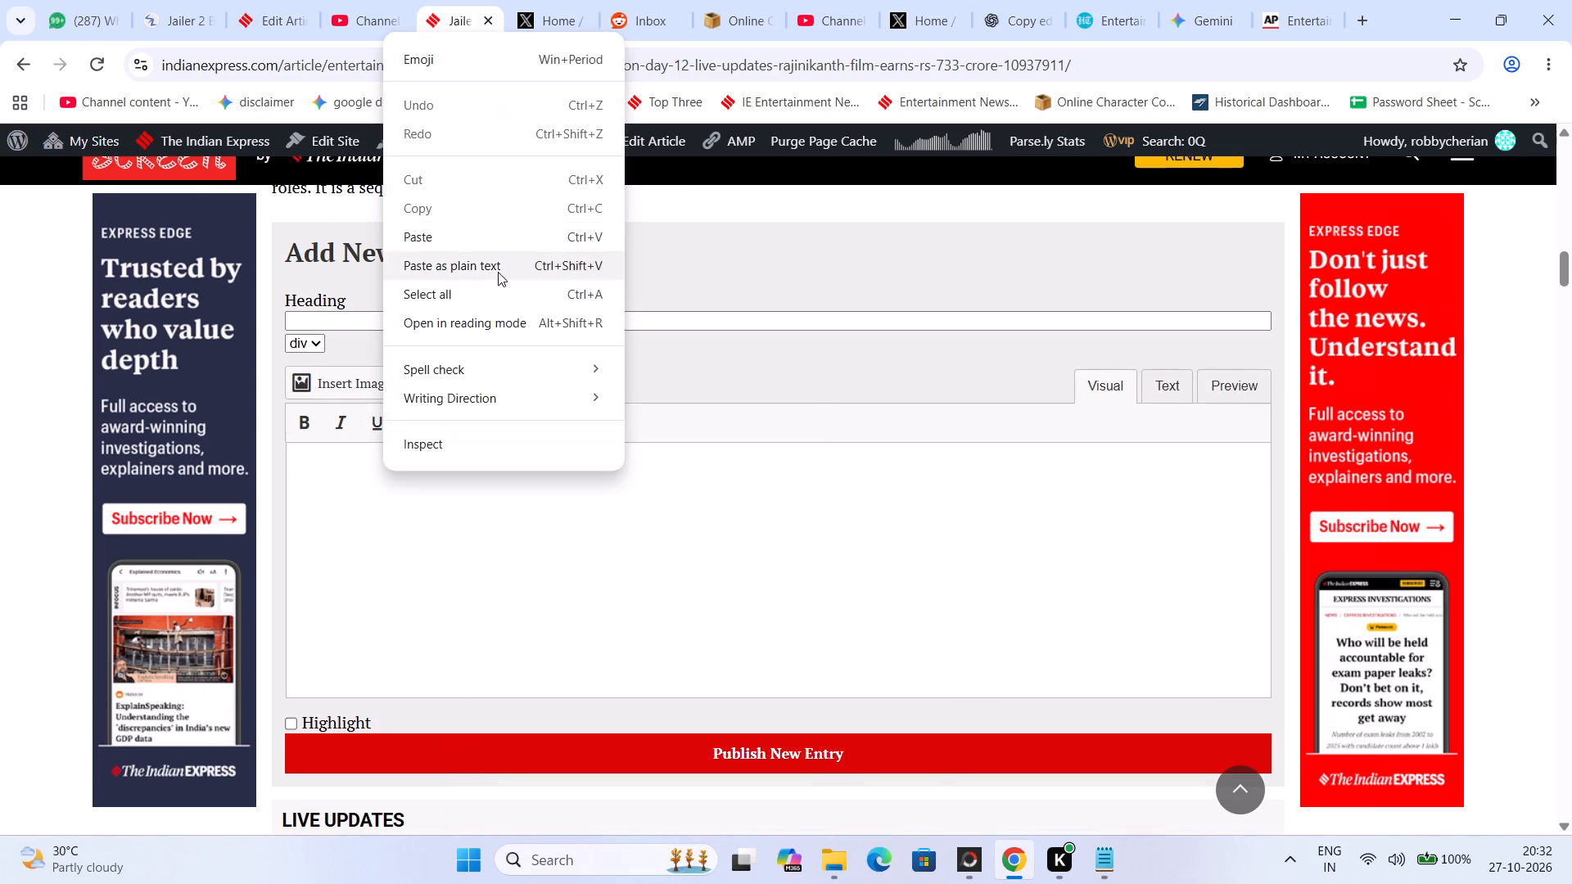
{"action": "left_click", "coordinate": [498, 272]}
Move the line "Jailer 2 collection: Rajinikanth film crosses Rs 5 crore mark on Tuesday" from the entry body into the Heading field.
{"action": "triple_click", "coordinate": [616, 451]}
{"action": "right_click", "coordinate": [616, 451]}
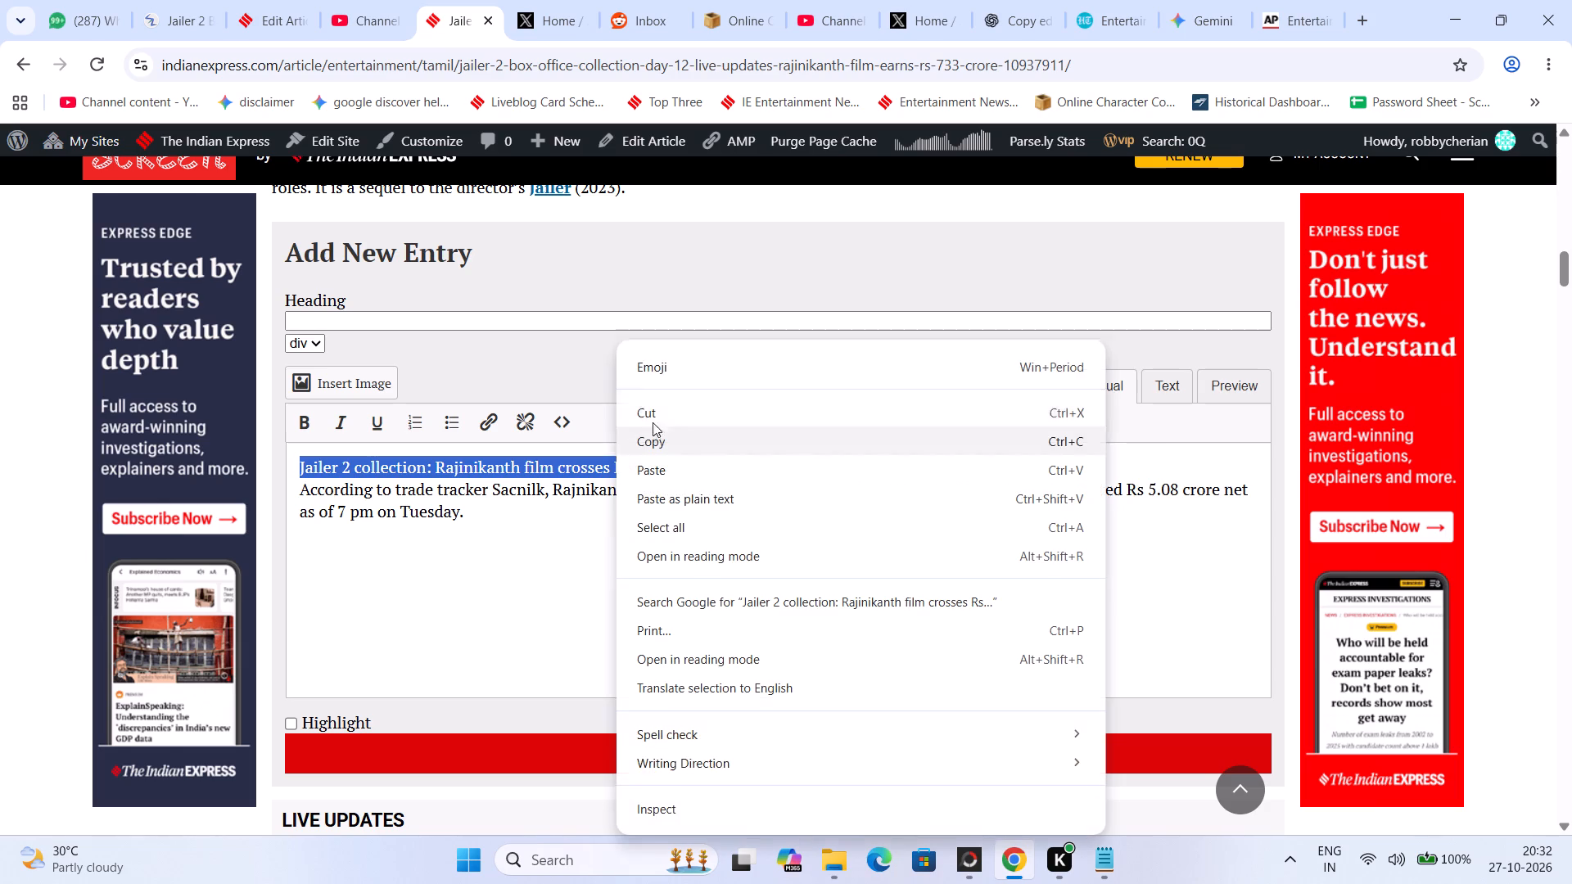
{"action": "left_click", "coordinate": [654, 408]}
{"action": "right_click", "coordinate": [501, 323]}
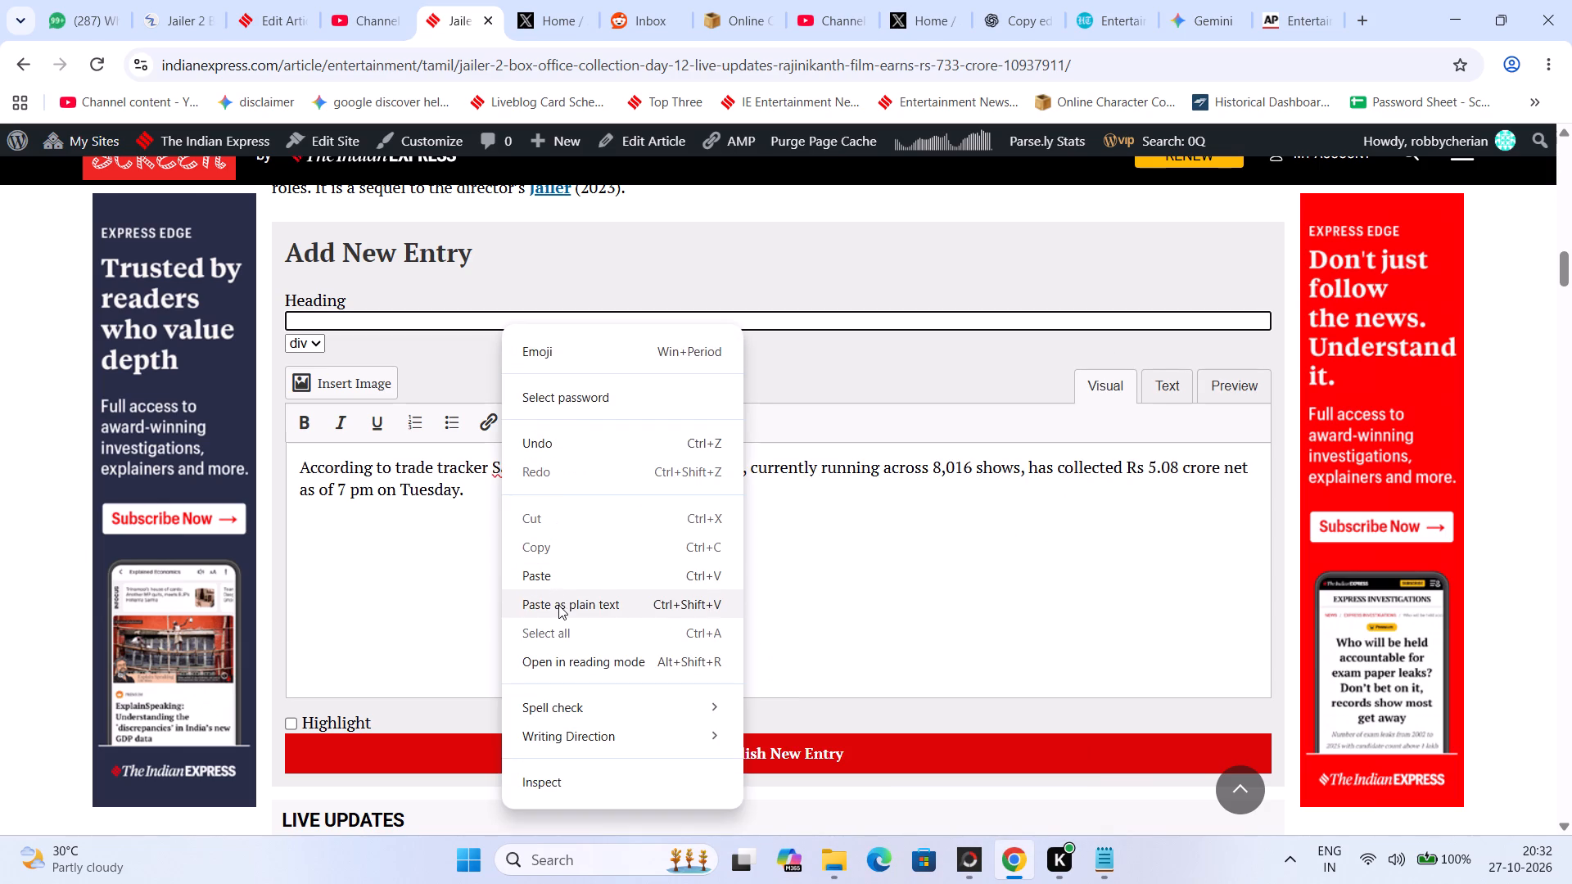
{"action": "left_click", "coordinate": [558, 605]}
Consult Sacnilk's Jailer 2 Day 13 page and set the net collection in the entry body to Rs 5.76 crore.
{"action": "left_click", "coordinate": [201, 2]}
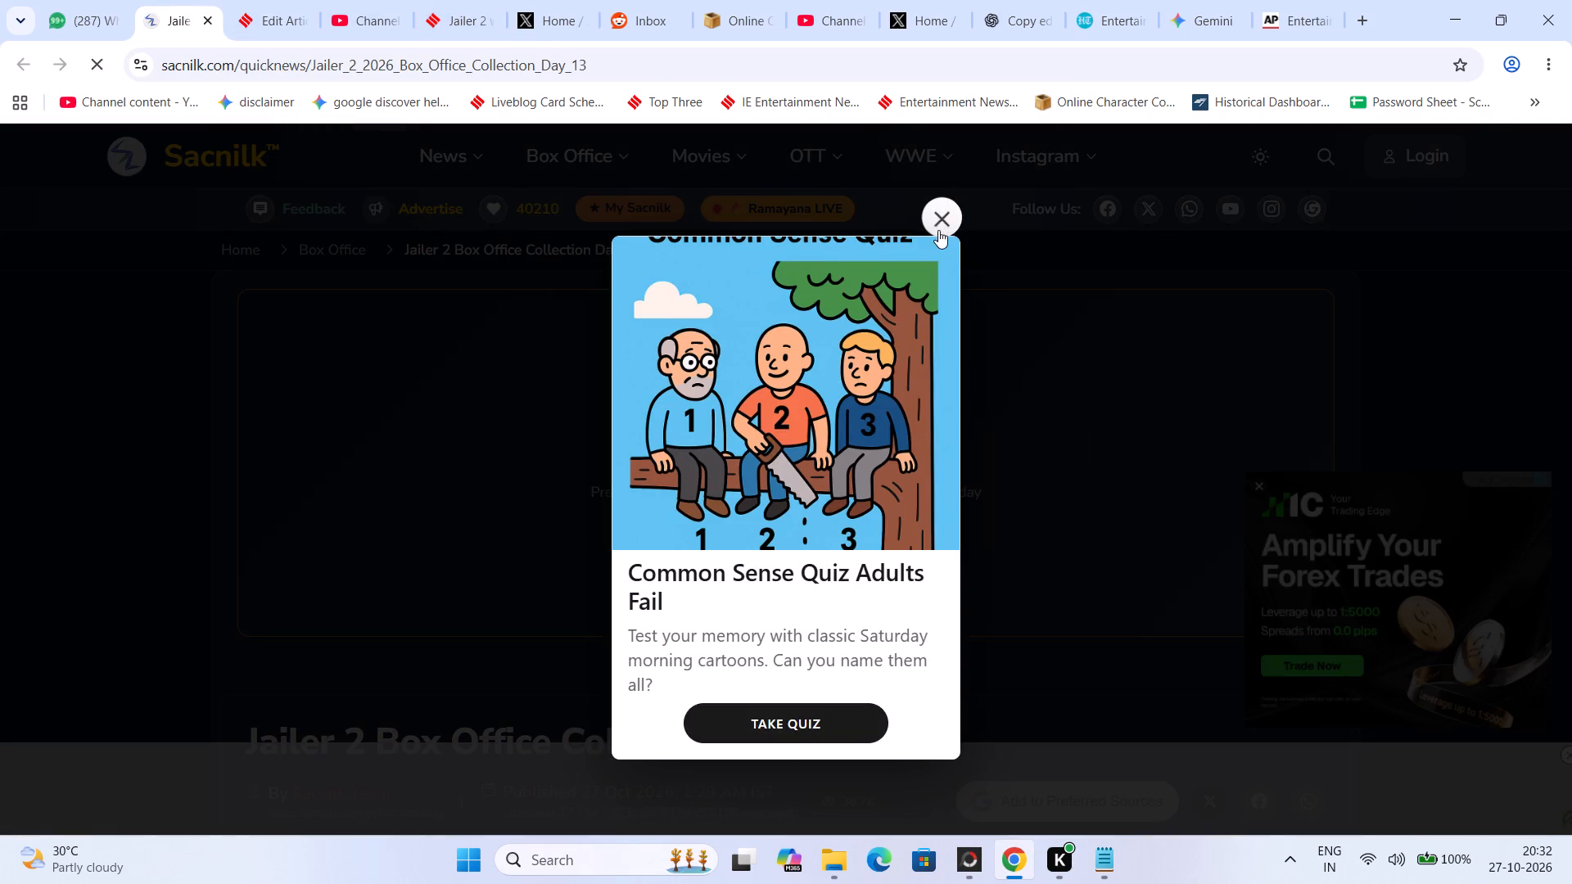
{"action": "left_click", "coordinate": [938, 230]}
{"action": "scroll", "coordinate": [720, 345], "scroll_direction": "down", "scroll_amount": 4}
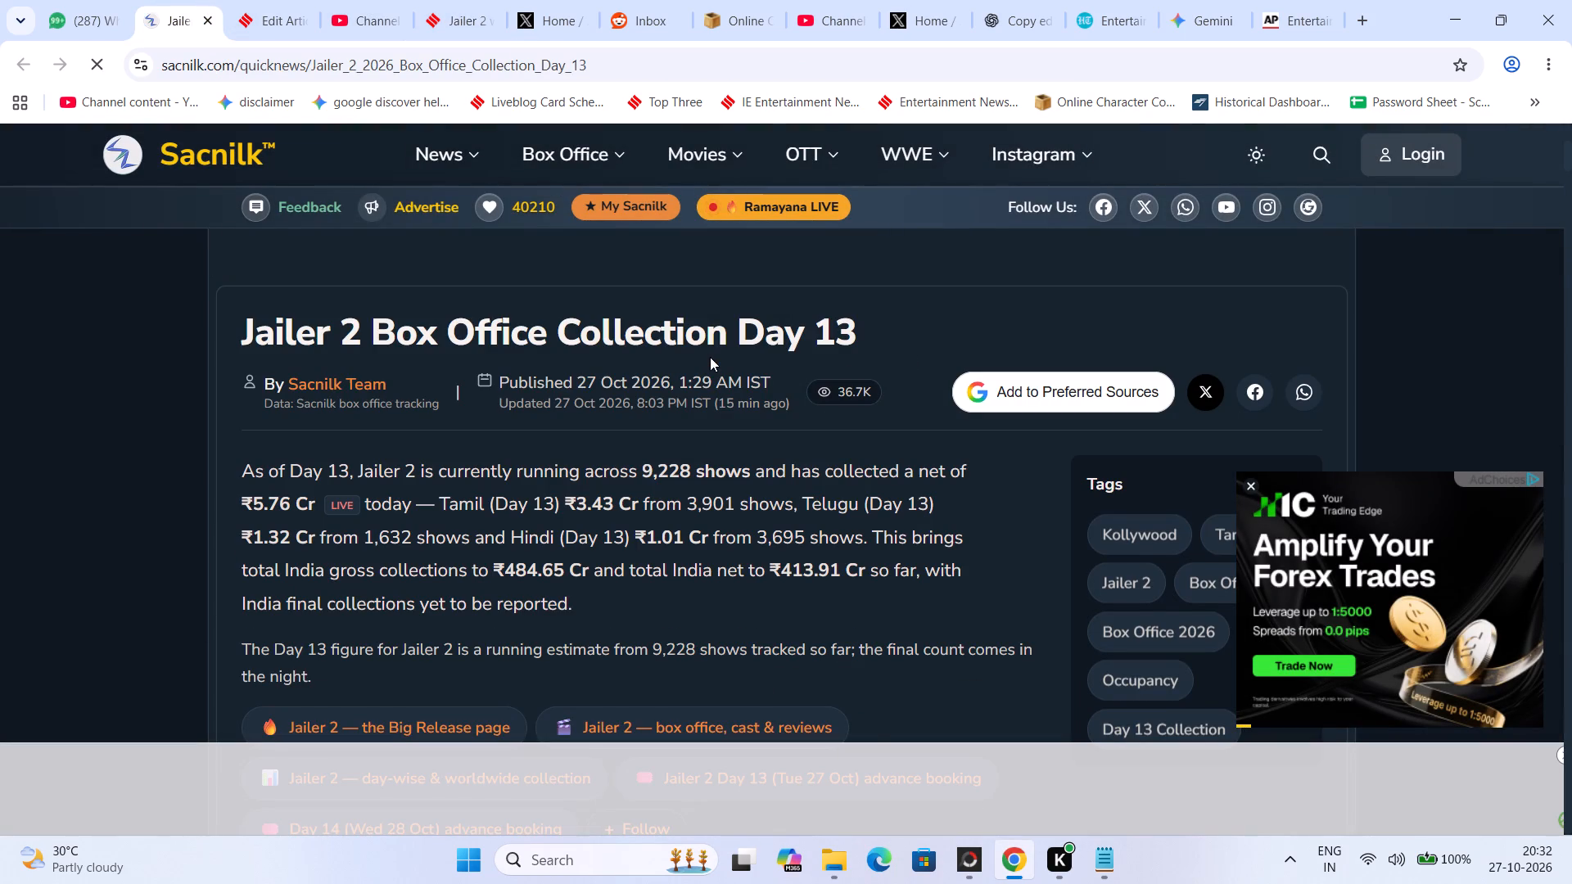
{"action": "left_click", "coordinate": [446, 0]}
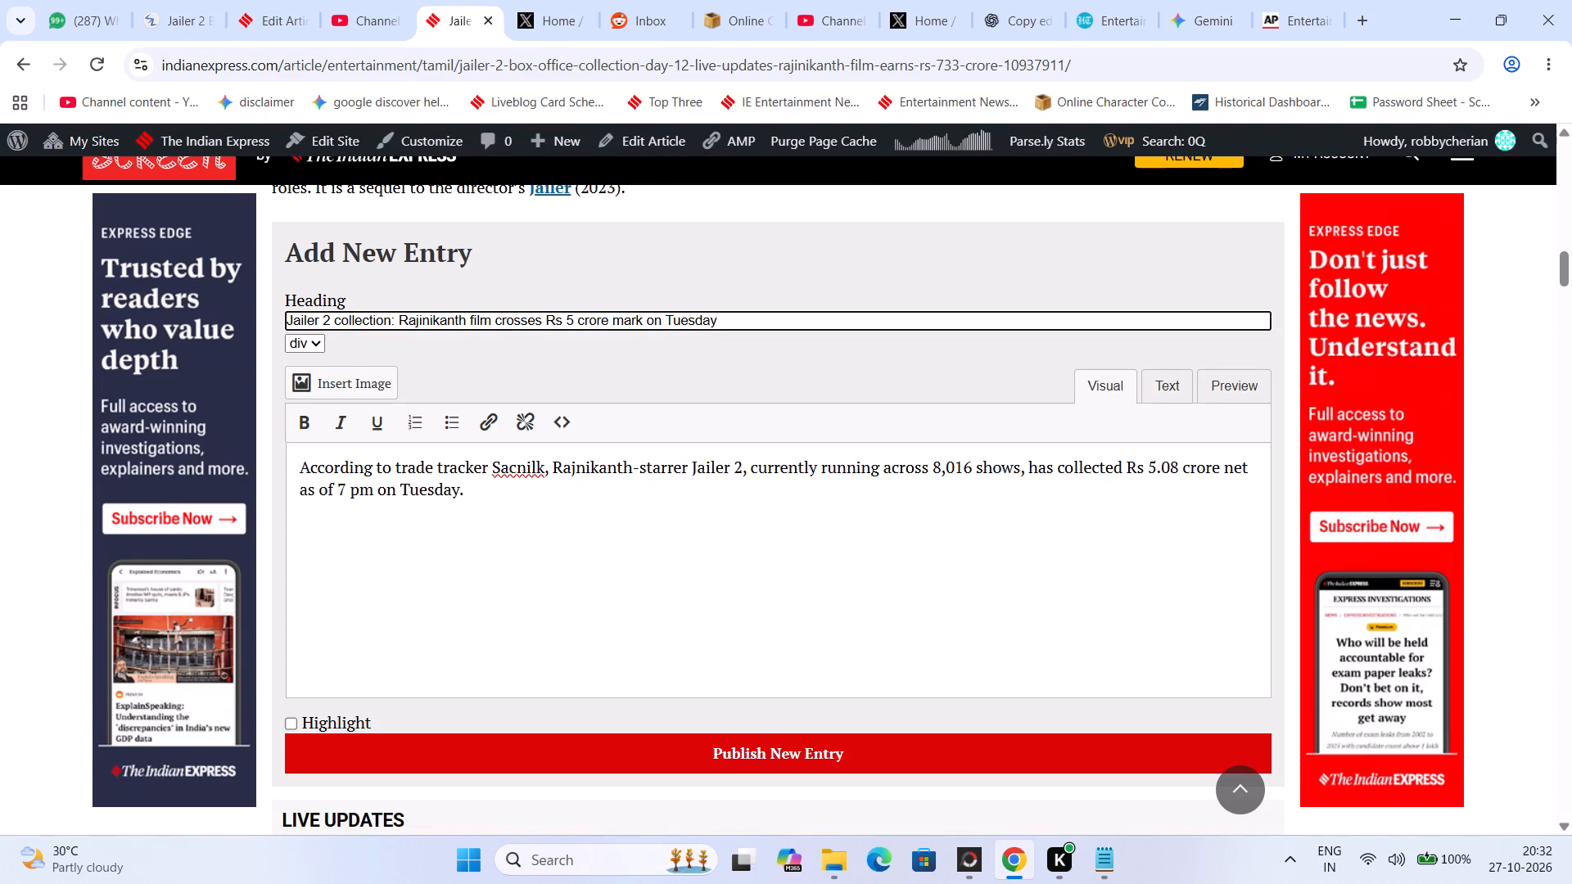
{"action": "left_click_drag", "start_coordinate": [1163, 466], "coordinate": [1178, 463]}
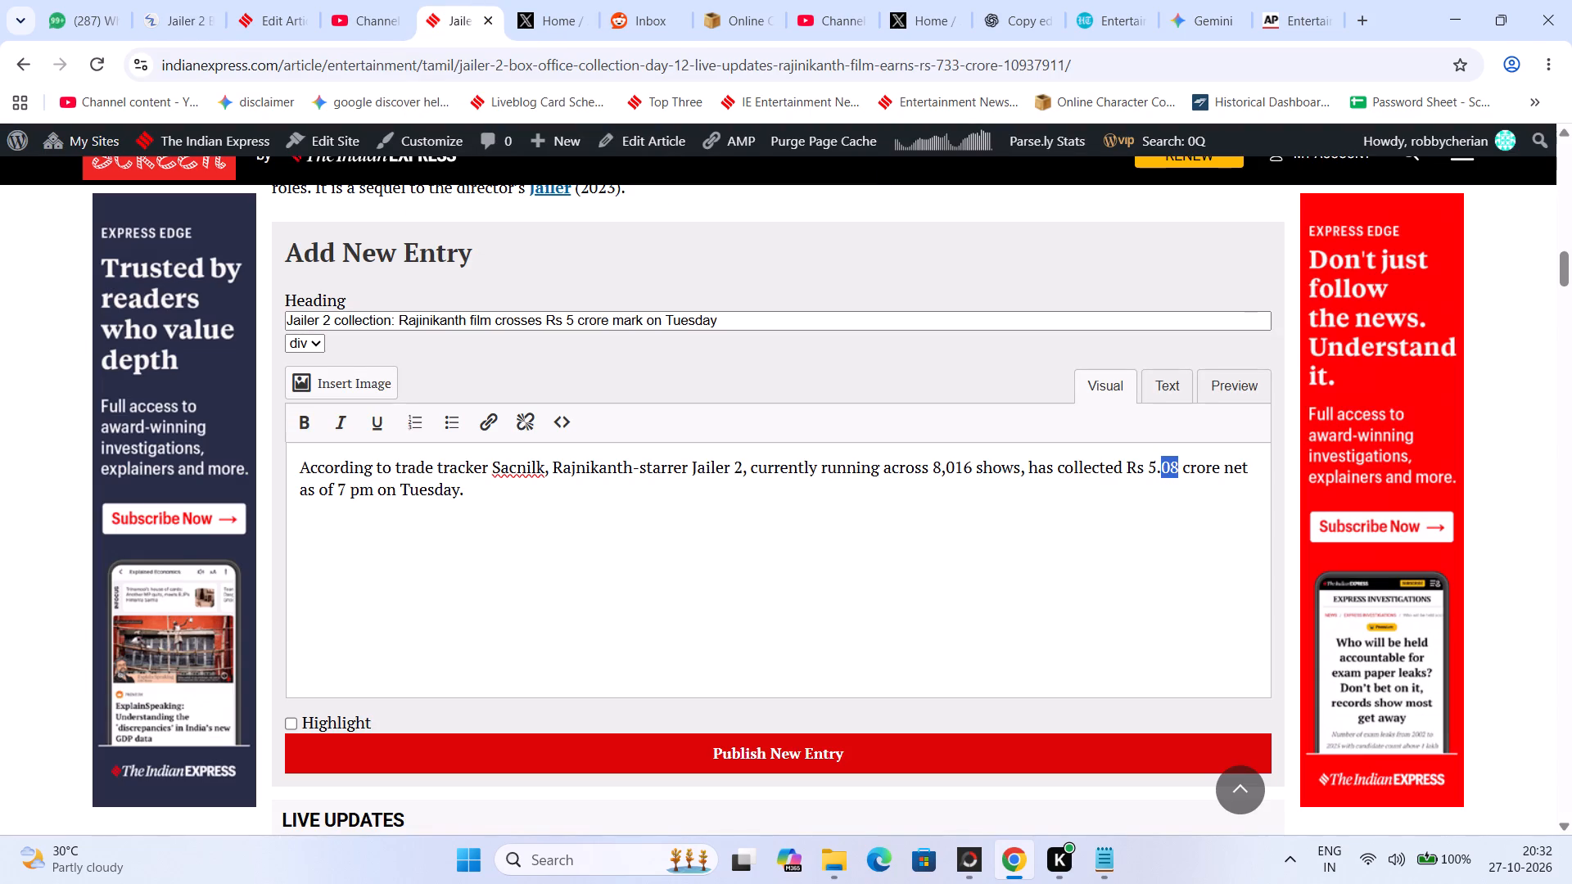
{"action": "type", "text": "76"}
Change the collection time in the entry body to 8 pm.
{"action": "key", "text": "Down"}
{"action": "key", "text": "Left"}
{"action": "key", "text": "Left"}
{"action": "key", "text": "Left"}
{"action": "key", "text": "Left"}
{"action": "key", "text": "Left"}
{"action": "key", "text": "Left"}
{"action": "key", "text": "Left"}
{"action": "key", "text": "Left"}
{"action": "key", "text": "Left"}
{"action": "key", "text": "Left"}
{"action": "key", "text": "Left"}
{"action": "key", "text": "Left"}
{"action": "key", "text": "Left"}
{"action": "key", "text": "Left"}
{"action": "key", "text": "Left"}
{"action": "key", "text": "Left"}
{"action": "key", "text": "Left"}
{"action": "key", "text": "Left"}
{"action": "key", "text": "Right"}
{"action": "key", "text": "Right"}
{"action": "key", "text": "Right"}
{"action": "key", "text": "BackSpace"}
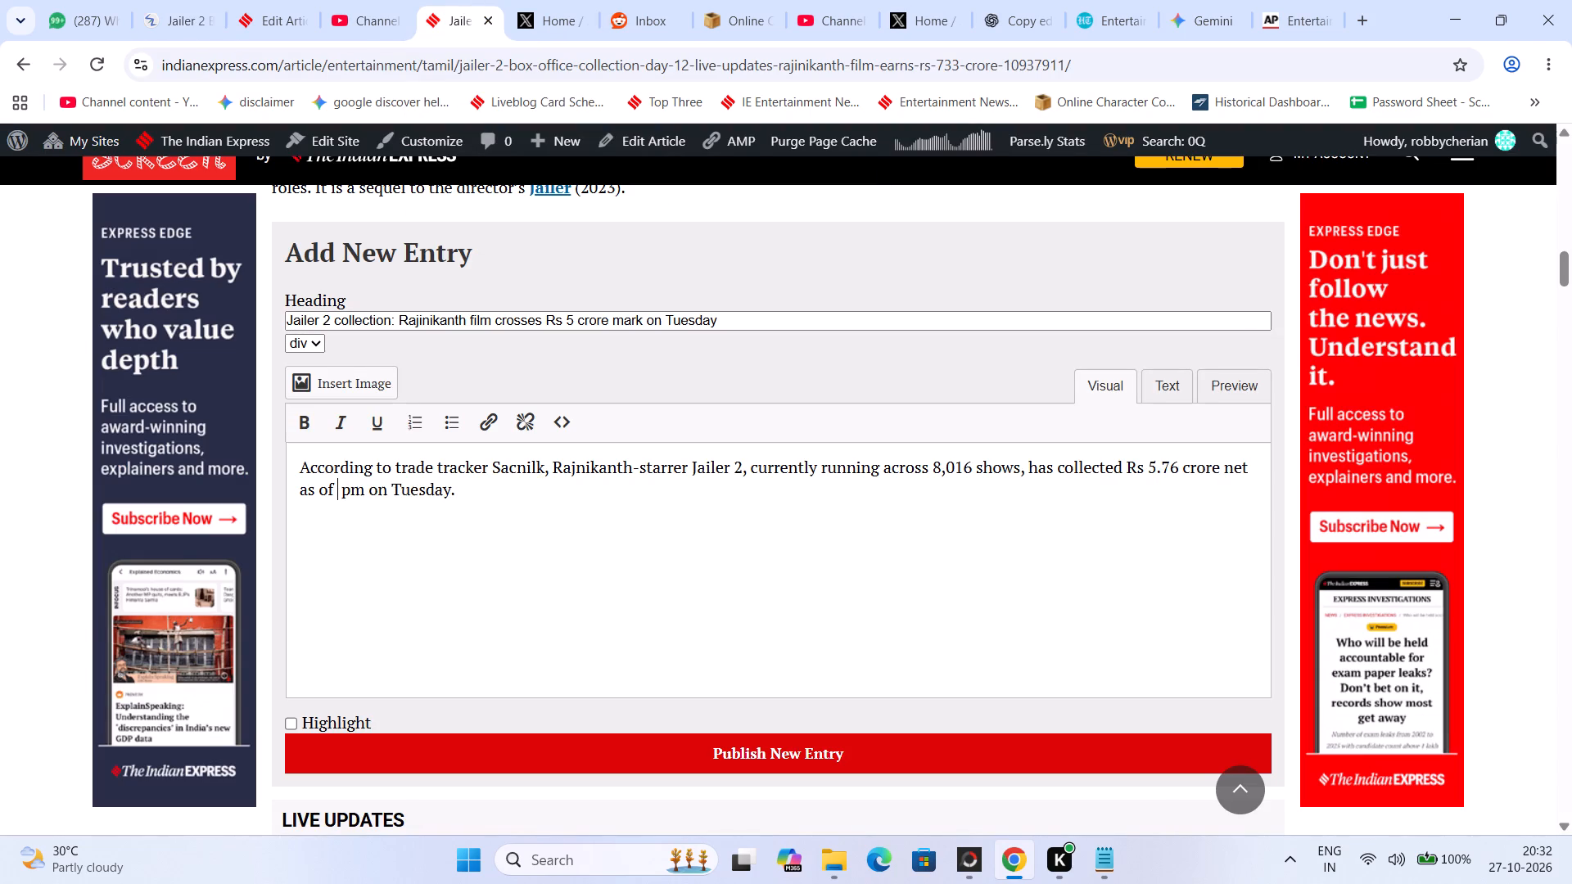
{"action": "key", "text": "8"}
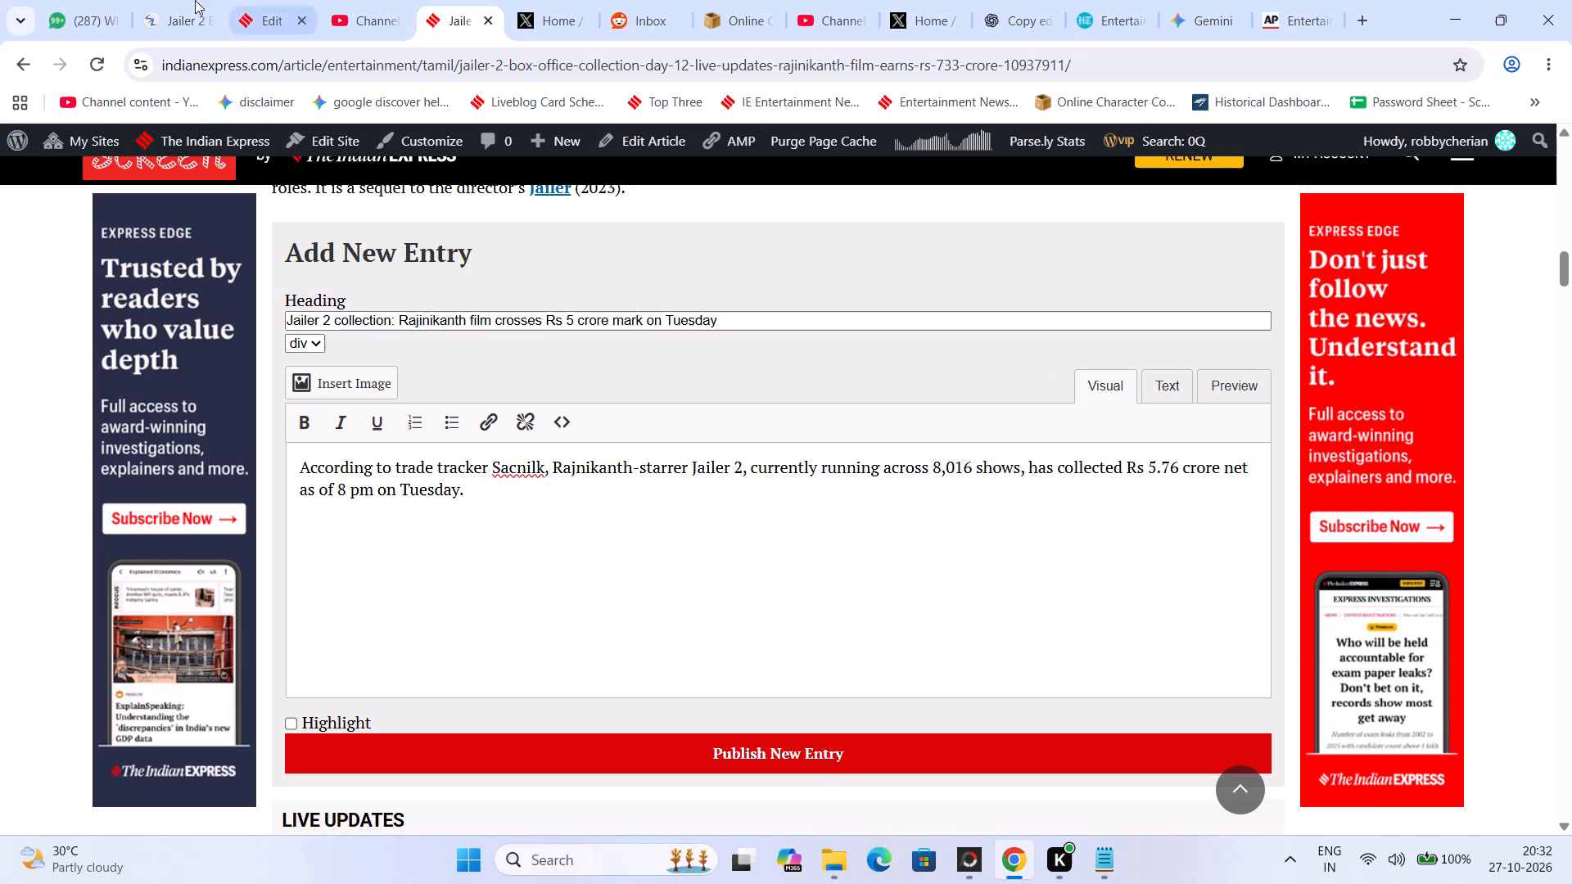
Set the show count in the entry body to 9,228, checking the figures against the Sacnilk page.
{"action": "left_click", "coordinate": [191, 0]}
{"action": "left_click", "coordinate": [445, 0]}
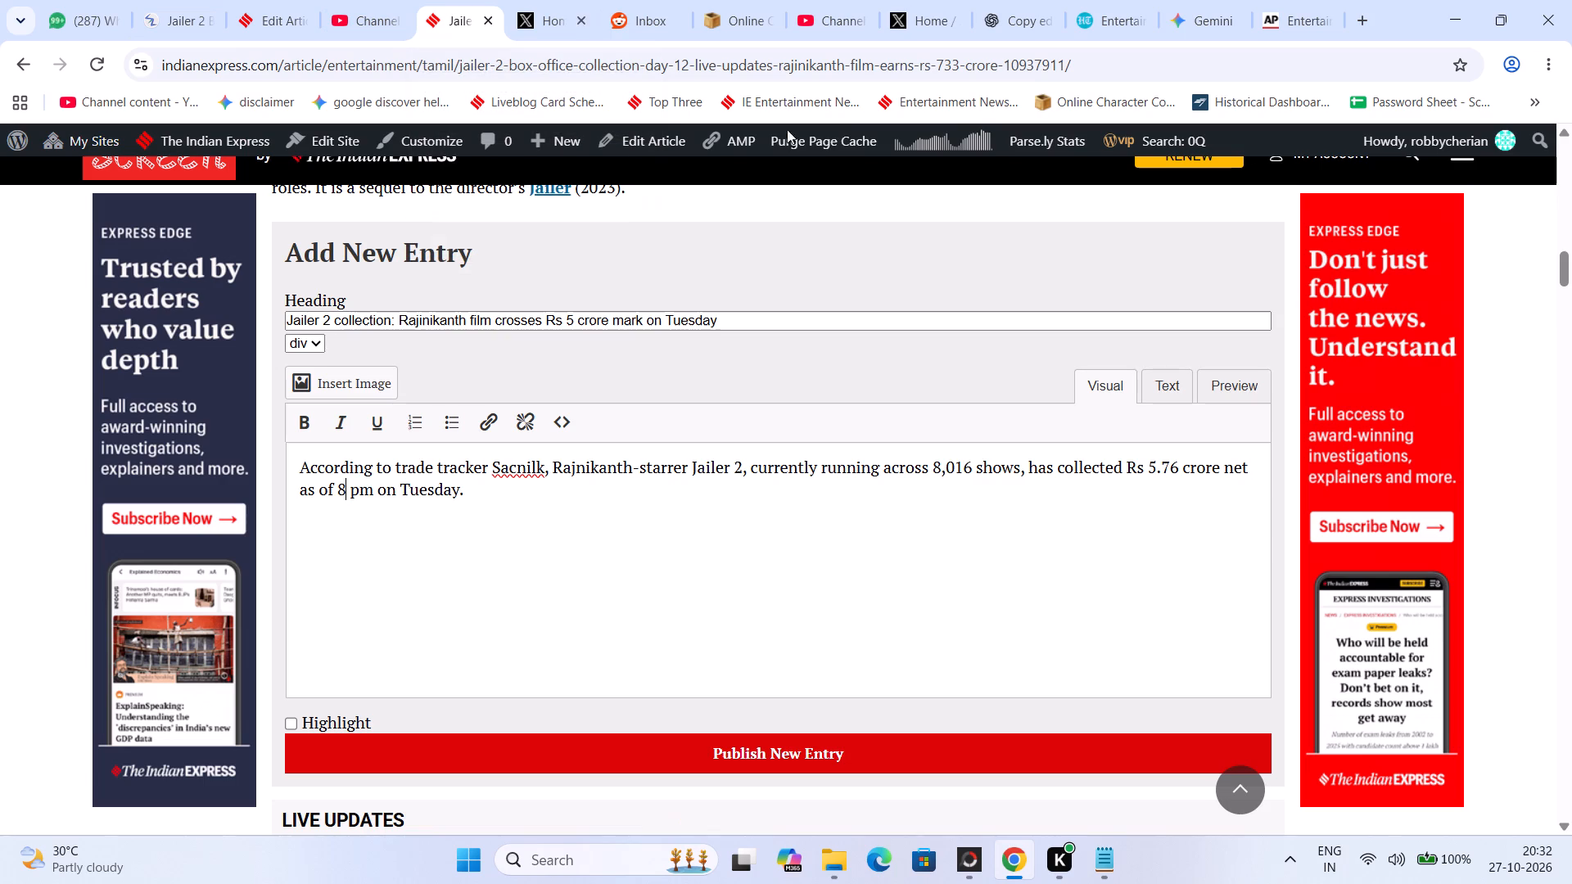
{"action": "left_click", "coordinate": [940, 476]}
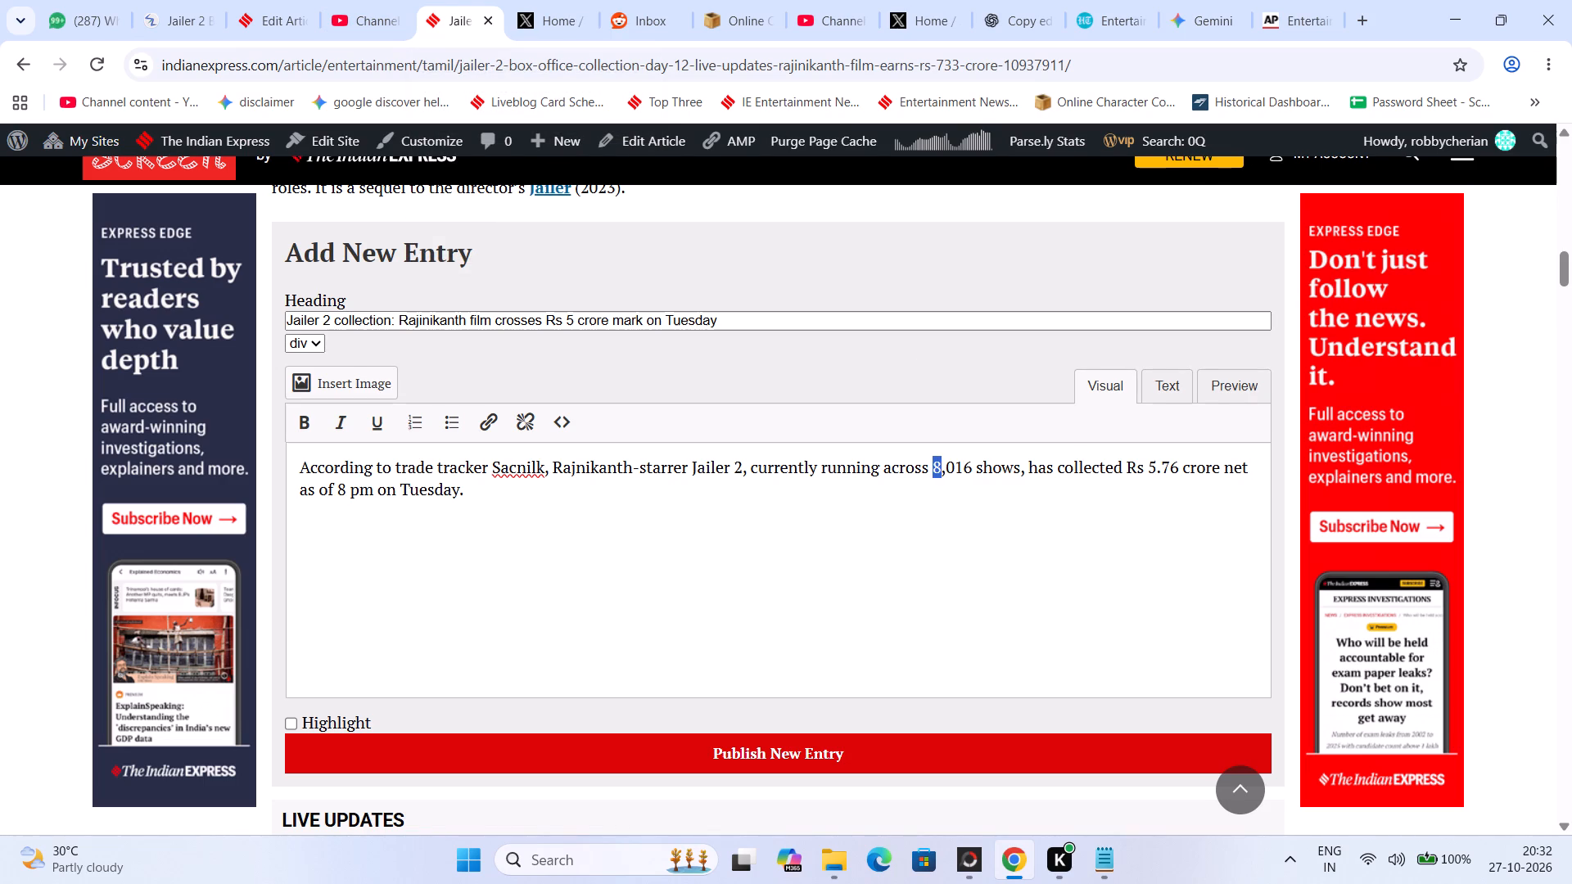
{"action": "key", "text": "9"}
{"action": "key", "text": "Right"}
{"action": "key", "text": "Right"}
{"action": "key", "text": "Right"}
{"action": "key", "text": "Right"}
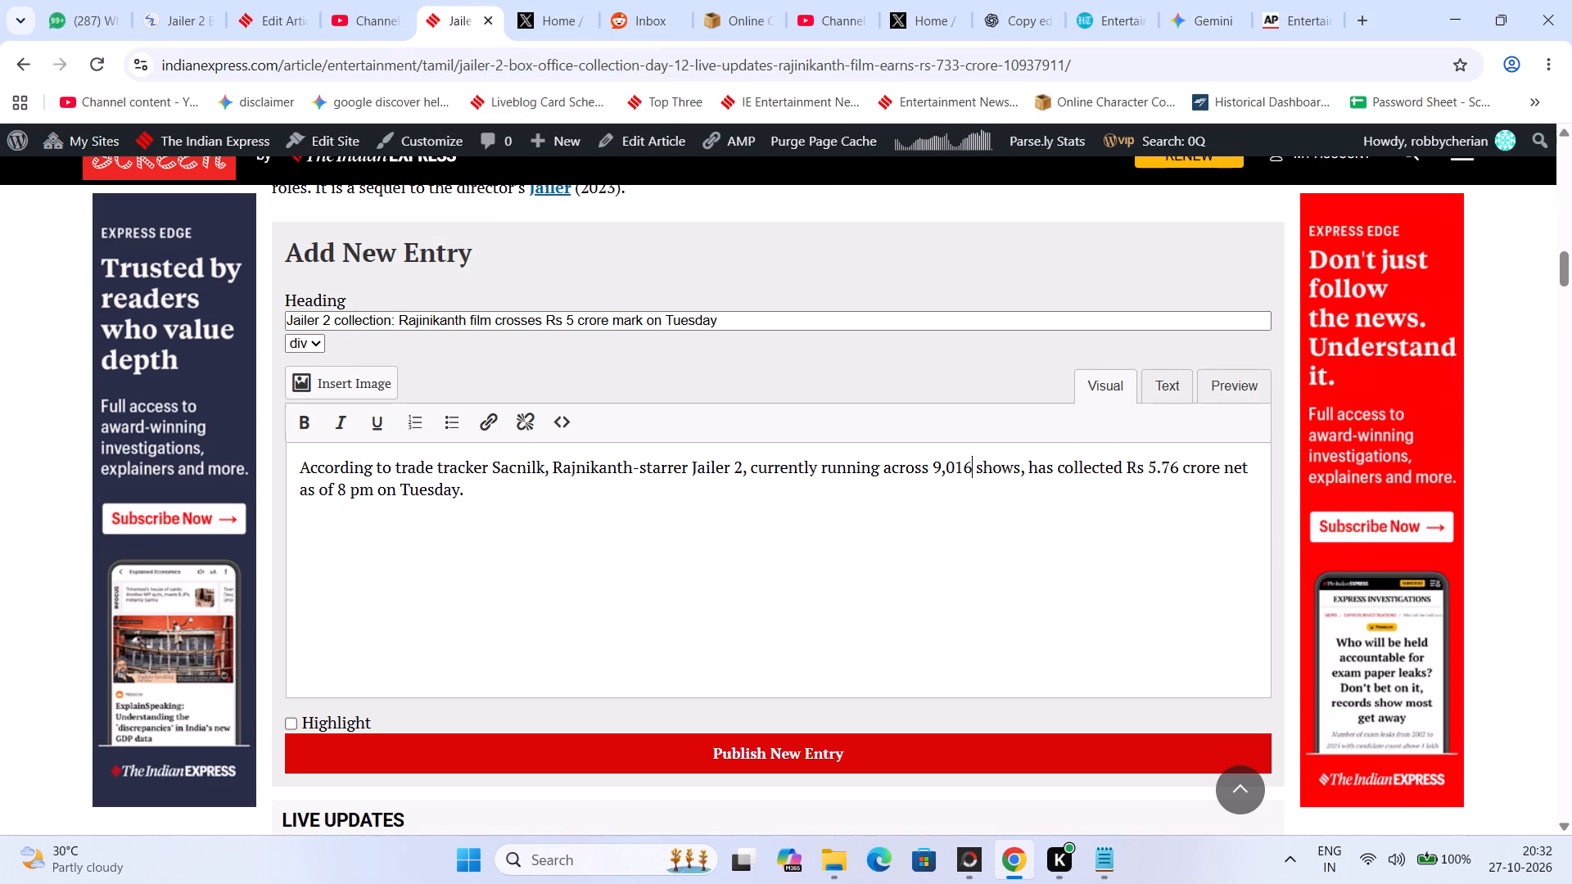
{"action": "key", "text": "BackSpace"}
{"action": "key", "text": "BackSpace"}
{"action": "key", "text": "BackSpace"}
{"action": "type", "text": "228"}
{"action": "left_click", "coordinate": [165, 0]}
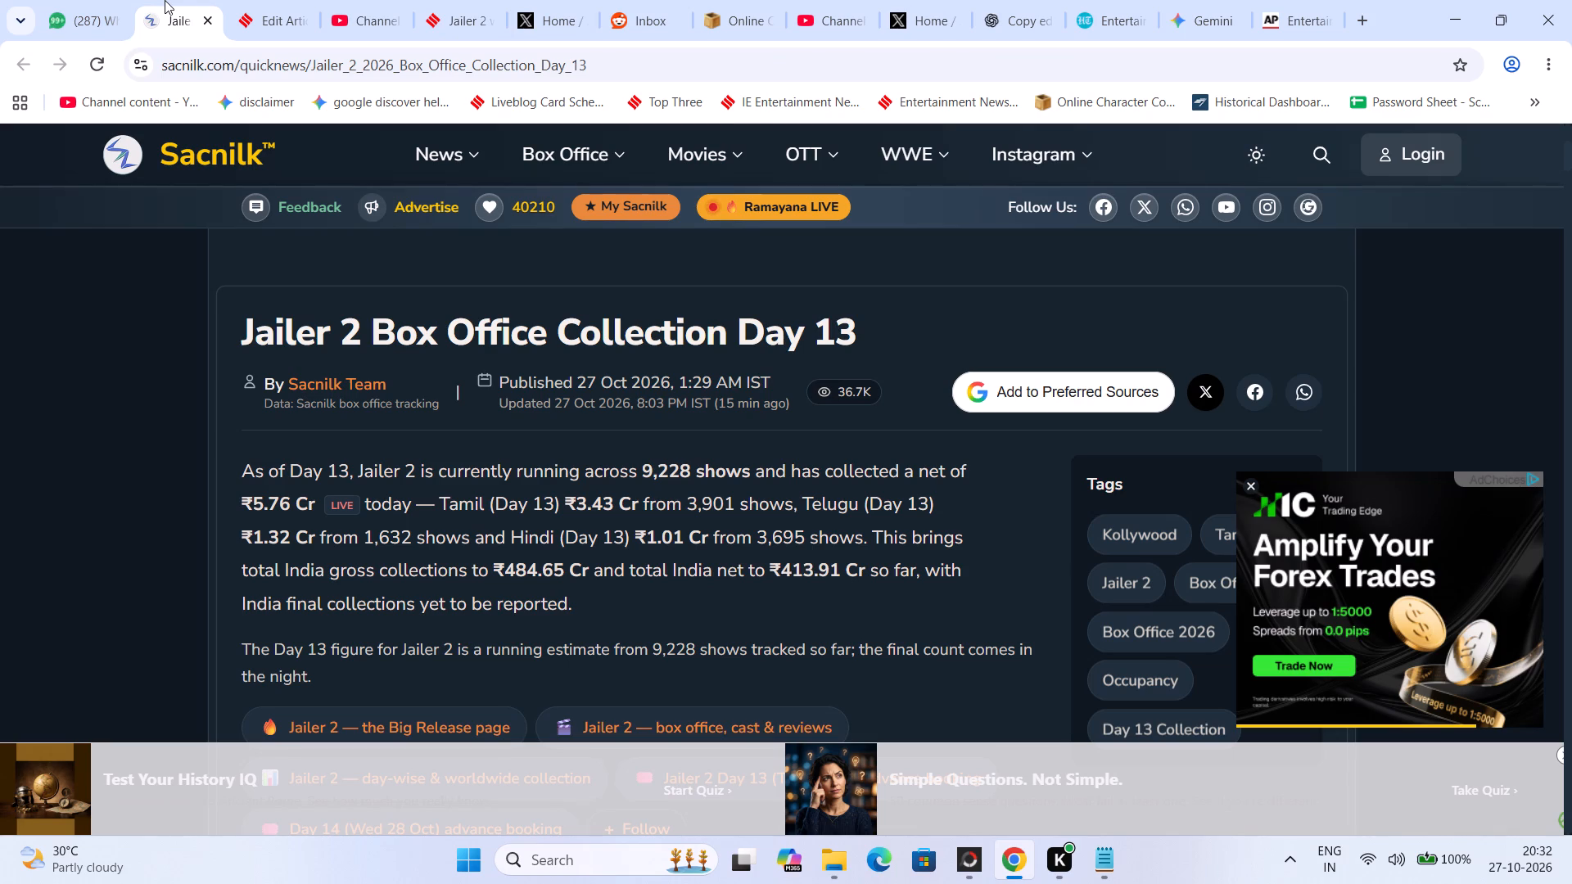
{"action": "left_click", "coordinate": [444, 0]}
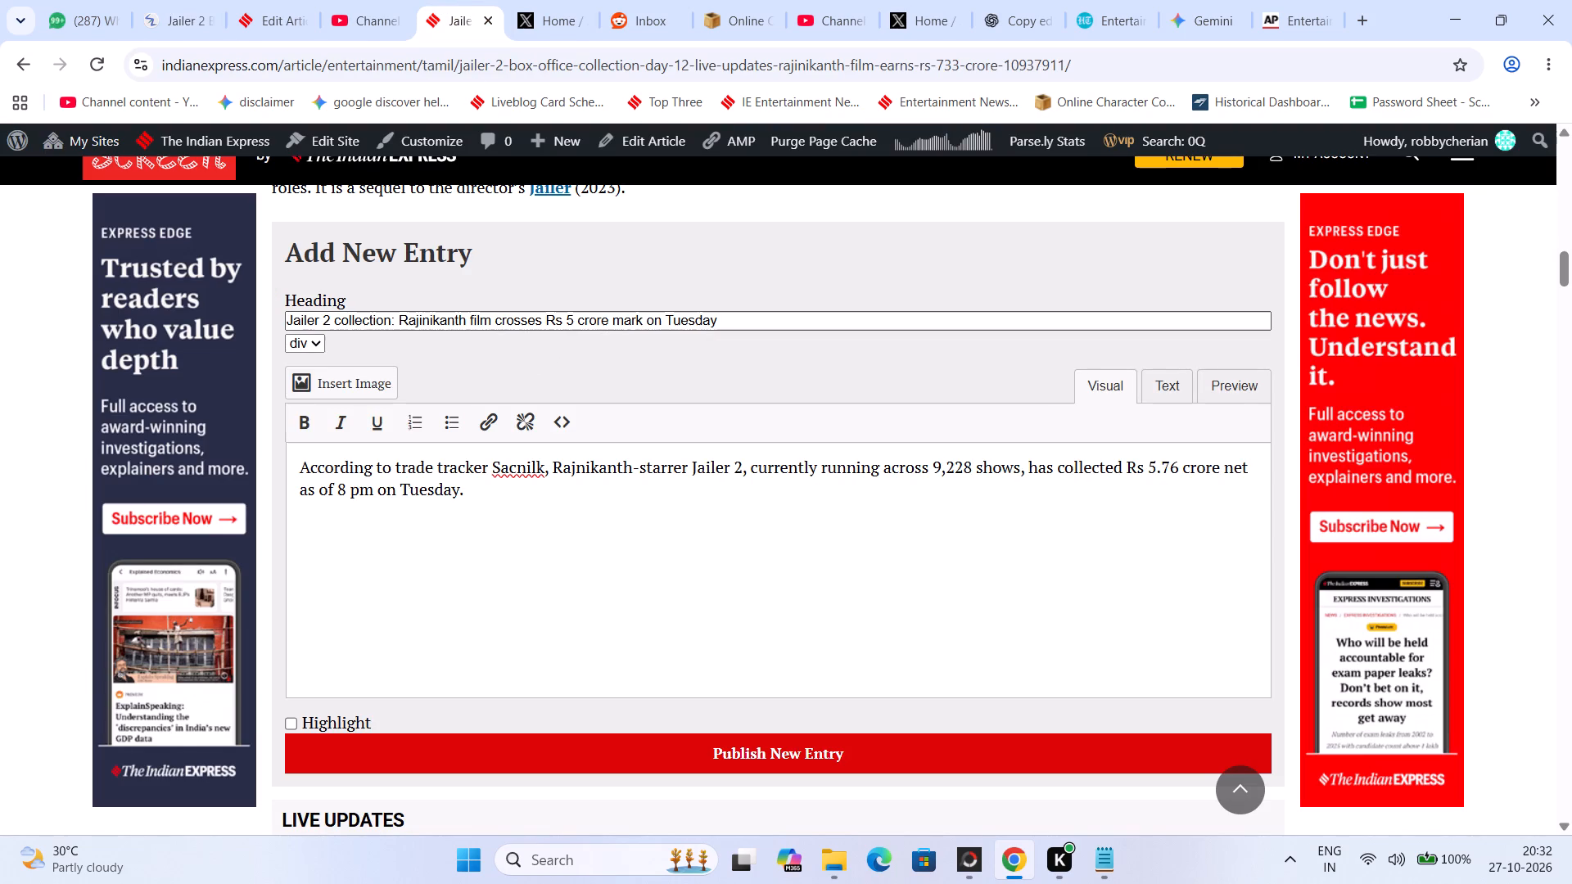
Reword the entry heading to say the film is "set to cross Rs 6 crore mark on Tuesday".
{"action": "left_click_drag", "start_coordinate": [496, 318], "coordinate": [542, 314]}
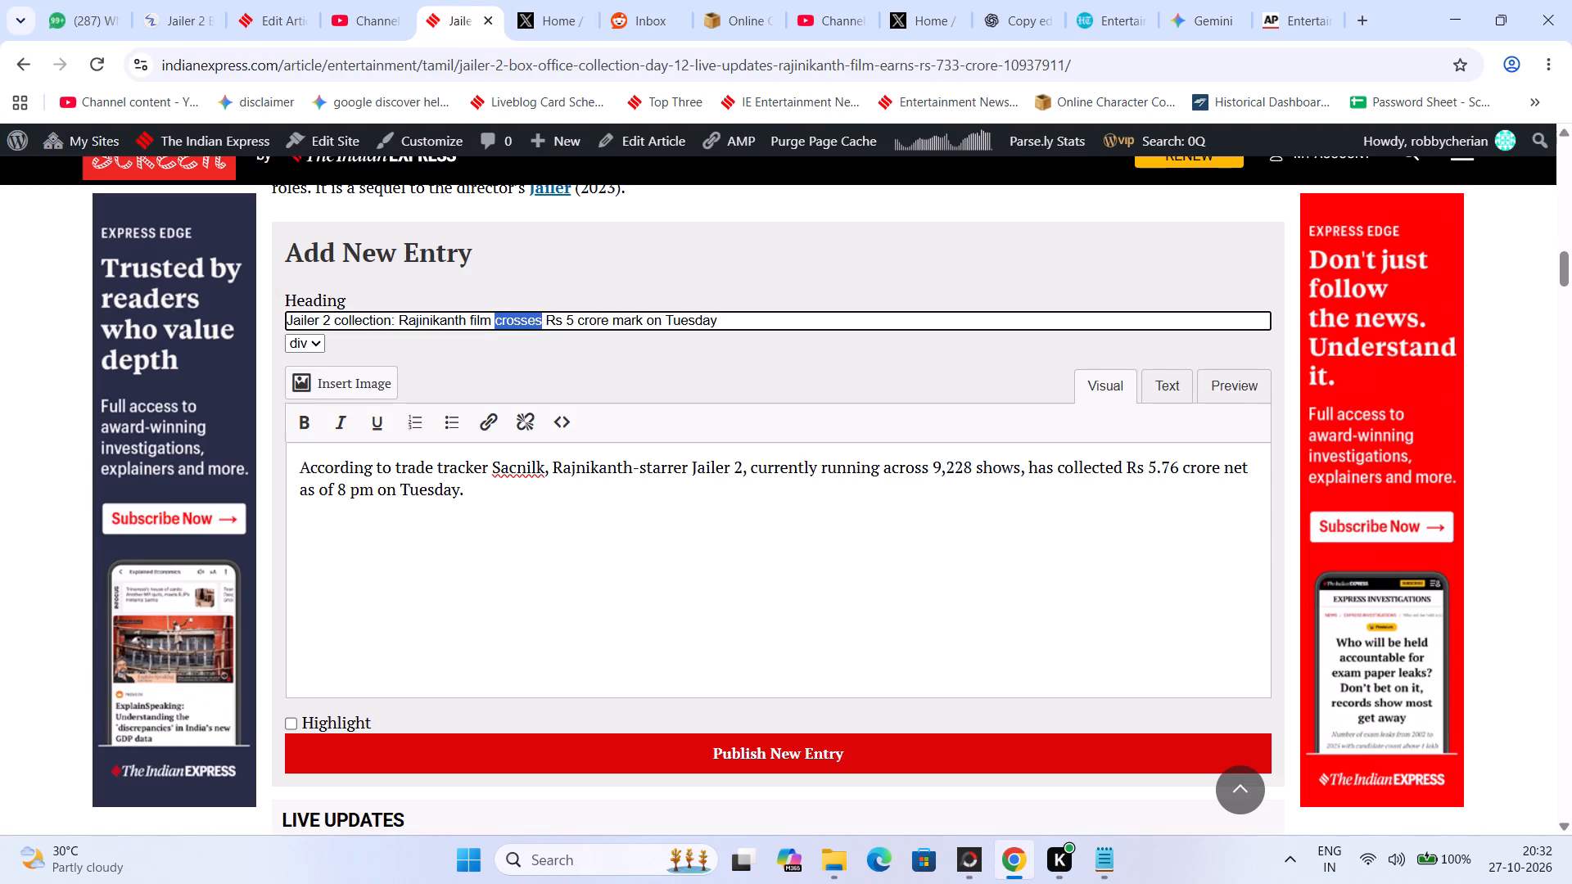
{"action": "type", "text": "set to cross"}
{"action": "key", "text": "Right"}
{"action": "key", "text": "Right"}
{"action": "key", "text": "Right"}
{"action": "key", "text": "Right"}
{"action": "key", "text": "Right"}
{"action": "key", "text": "Right"}
{"action": "key", "text": "Right"}
{"action": "key", "text": "Right"}
{"action": "key", "text": "Right"}
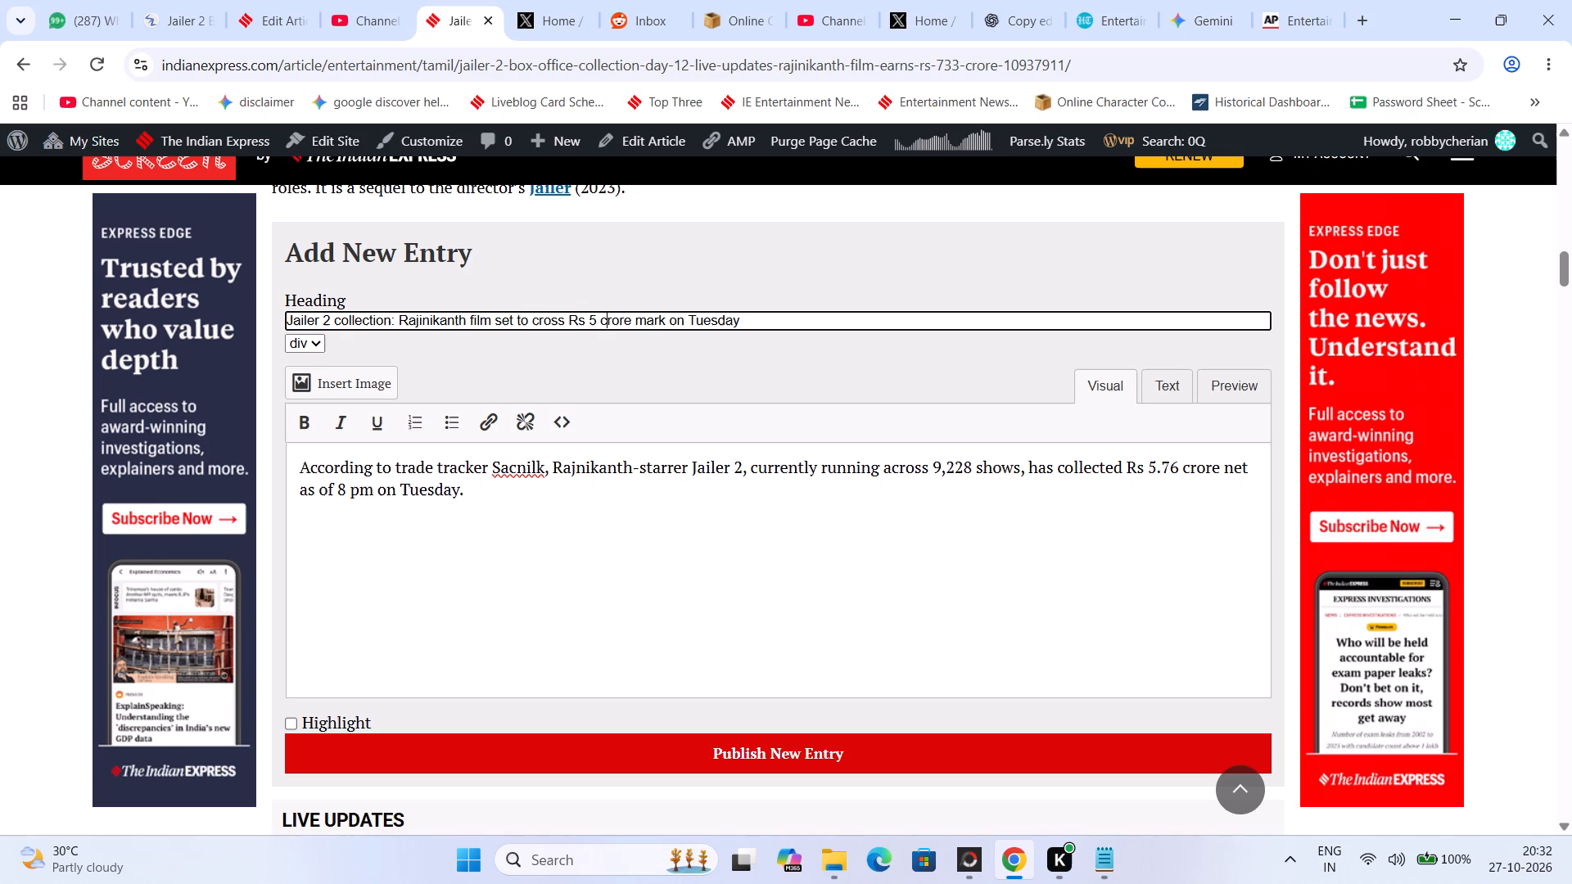
{"action": "key", "text": "Left"}
{"action": "key", "text": "Left"}
{"action": "key", "text": "Left"}
{"action": "key", "text": "Left"}
{"action": "key", "text": "BackSpace"}
{"action": "key", "text": "6"}
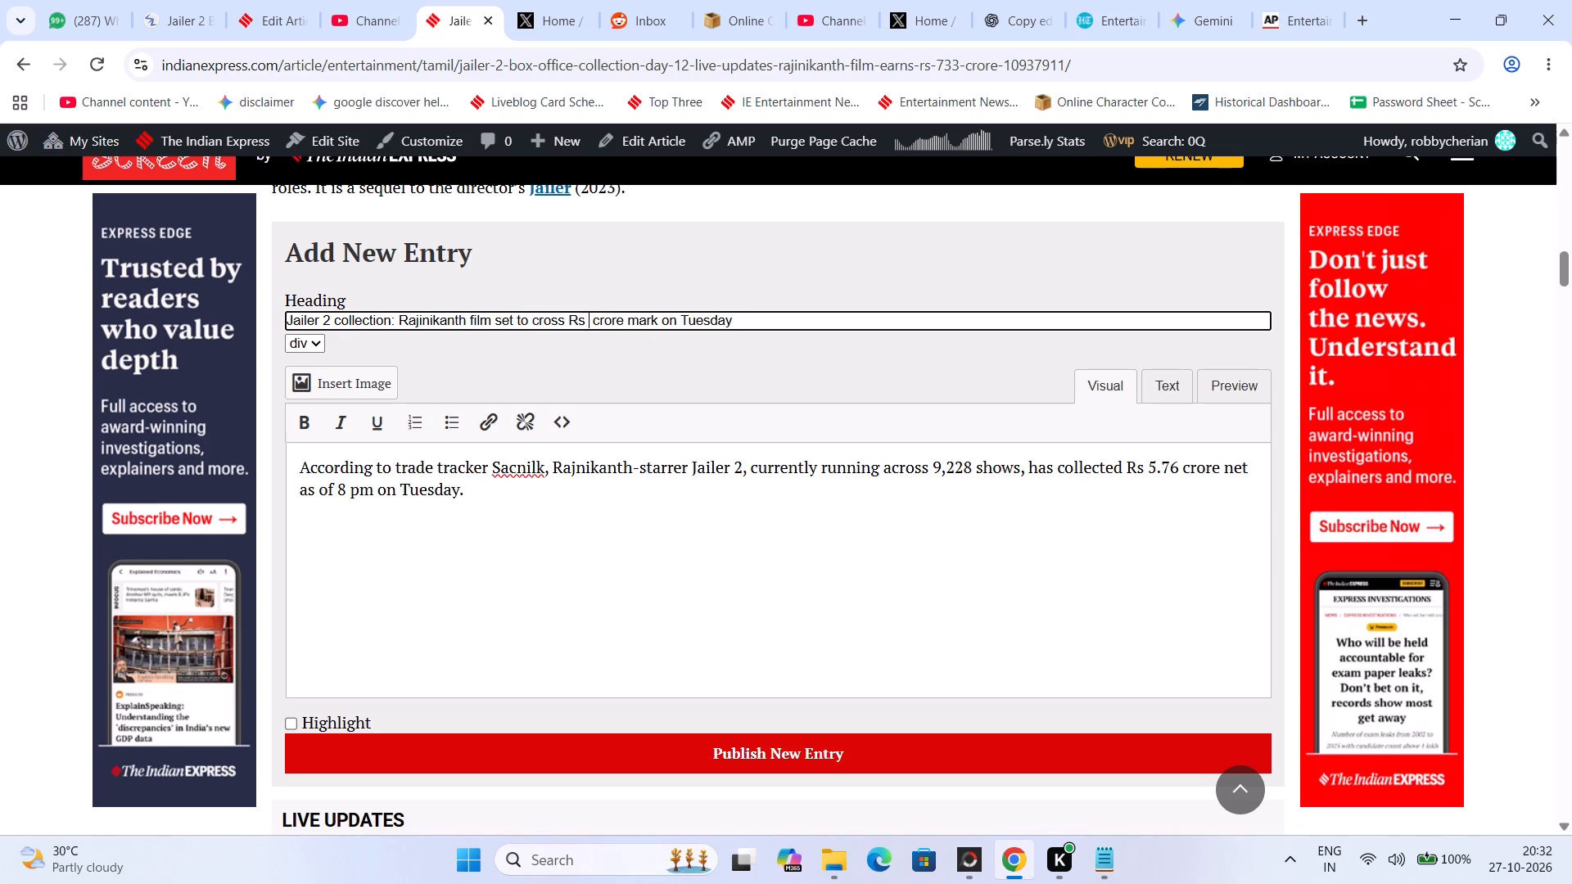
Publish the new Jailer 2 collection entry to the live blog.
{"action": "left_click", "coordinate": [519, 737]}
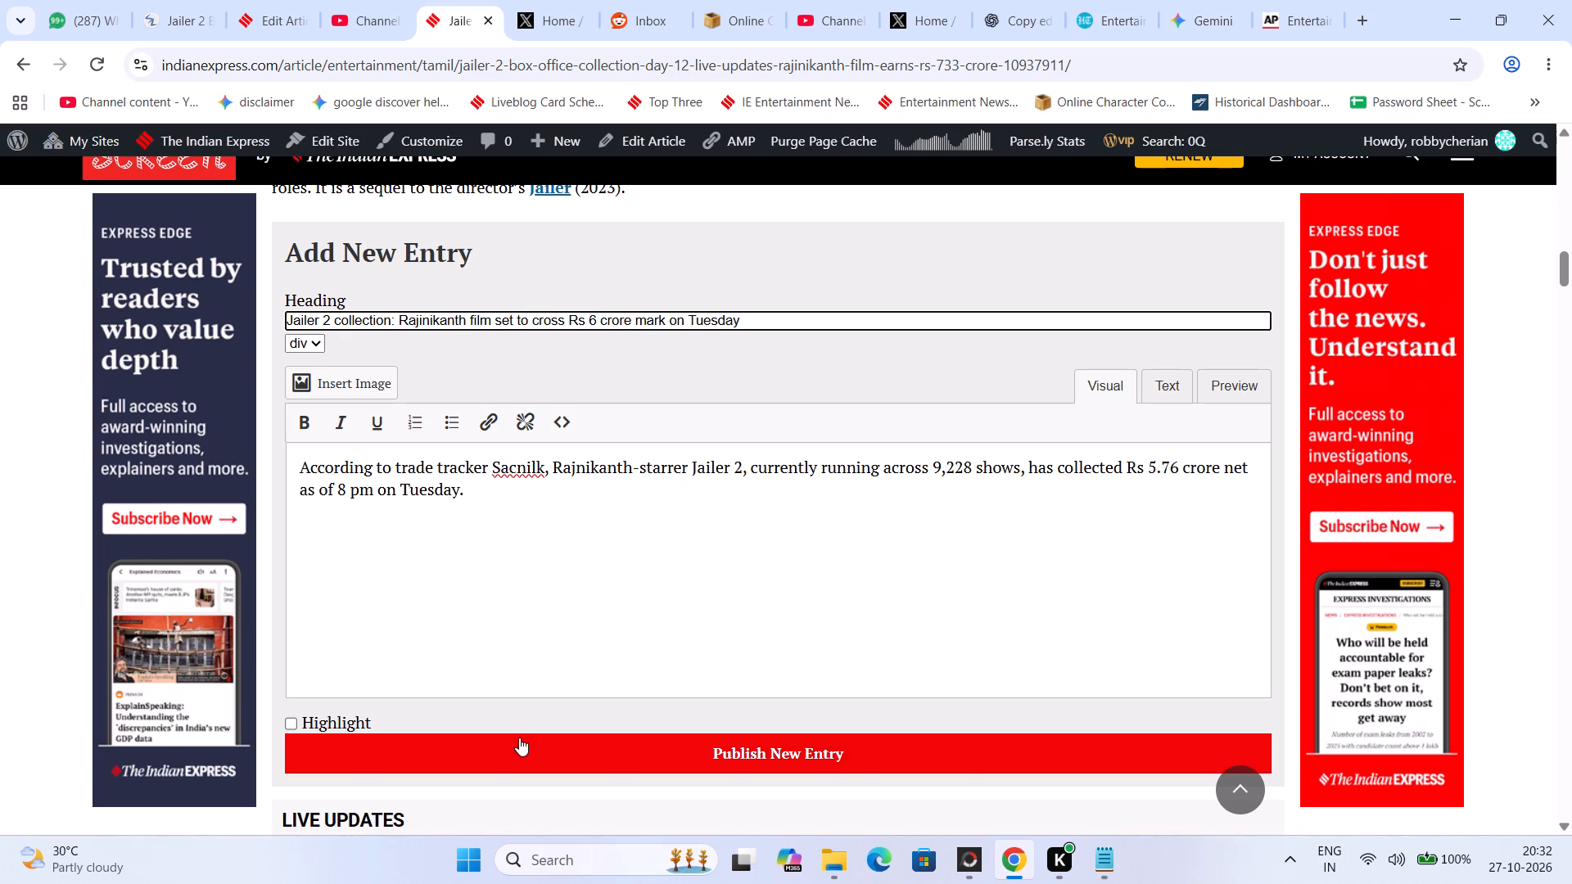
Review the newly published entry and the earlier Jailer 2 updates in the live blog.
{"action": "scroll", "coordinate": [519, 737], "scroll_direction": "down", "scroll_amount": 5}
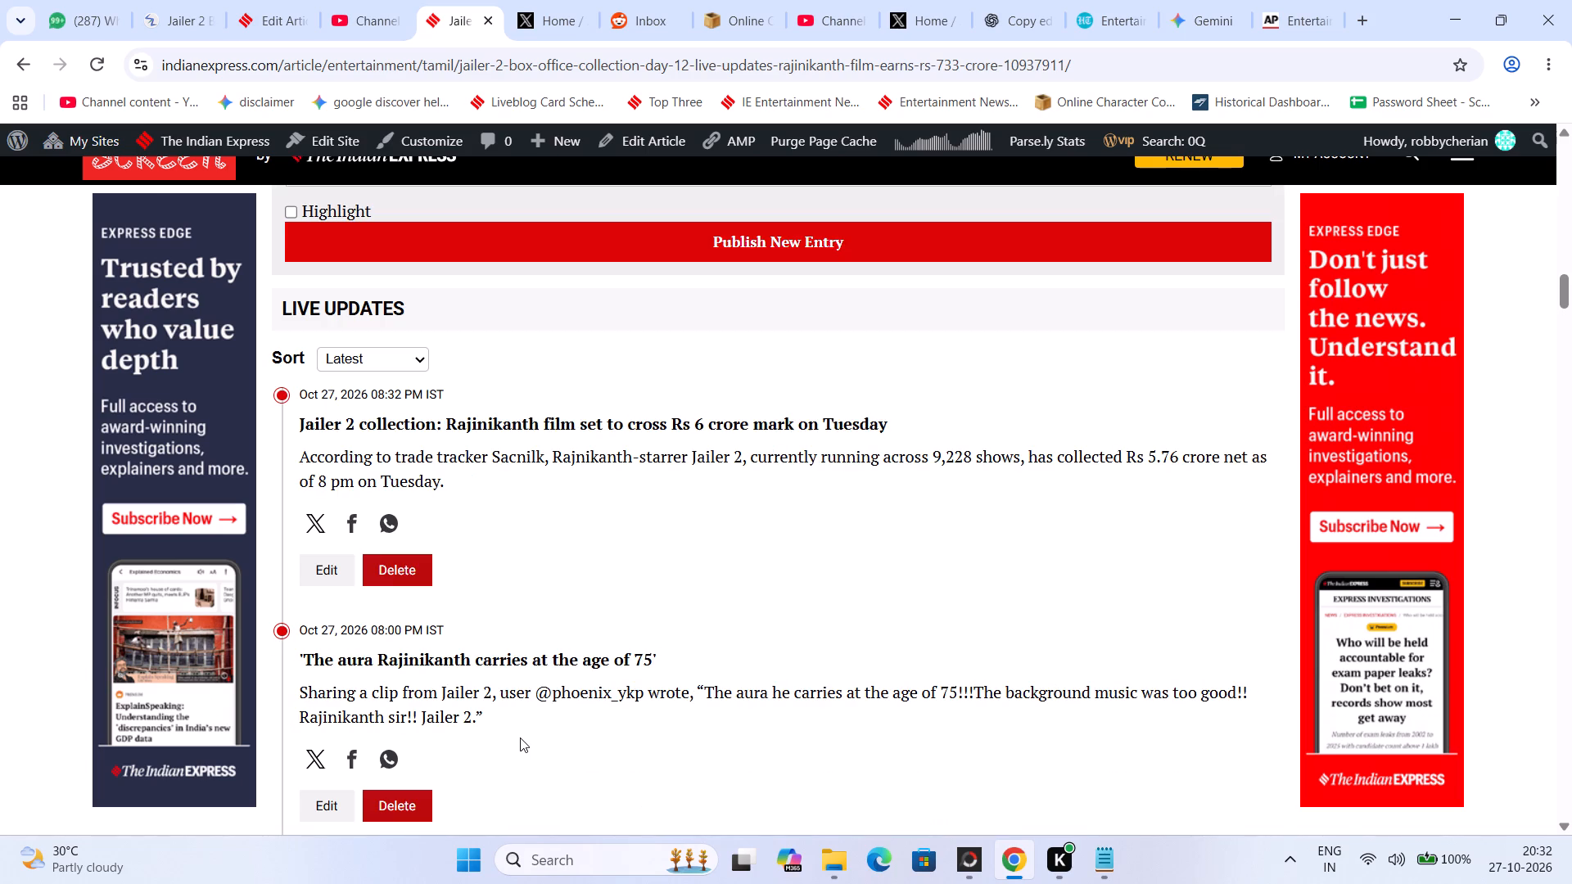
{"action": "scroll", "coordinate": [520, 735], "scroll_direction": "down", "scroll_amount": 3}
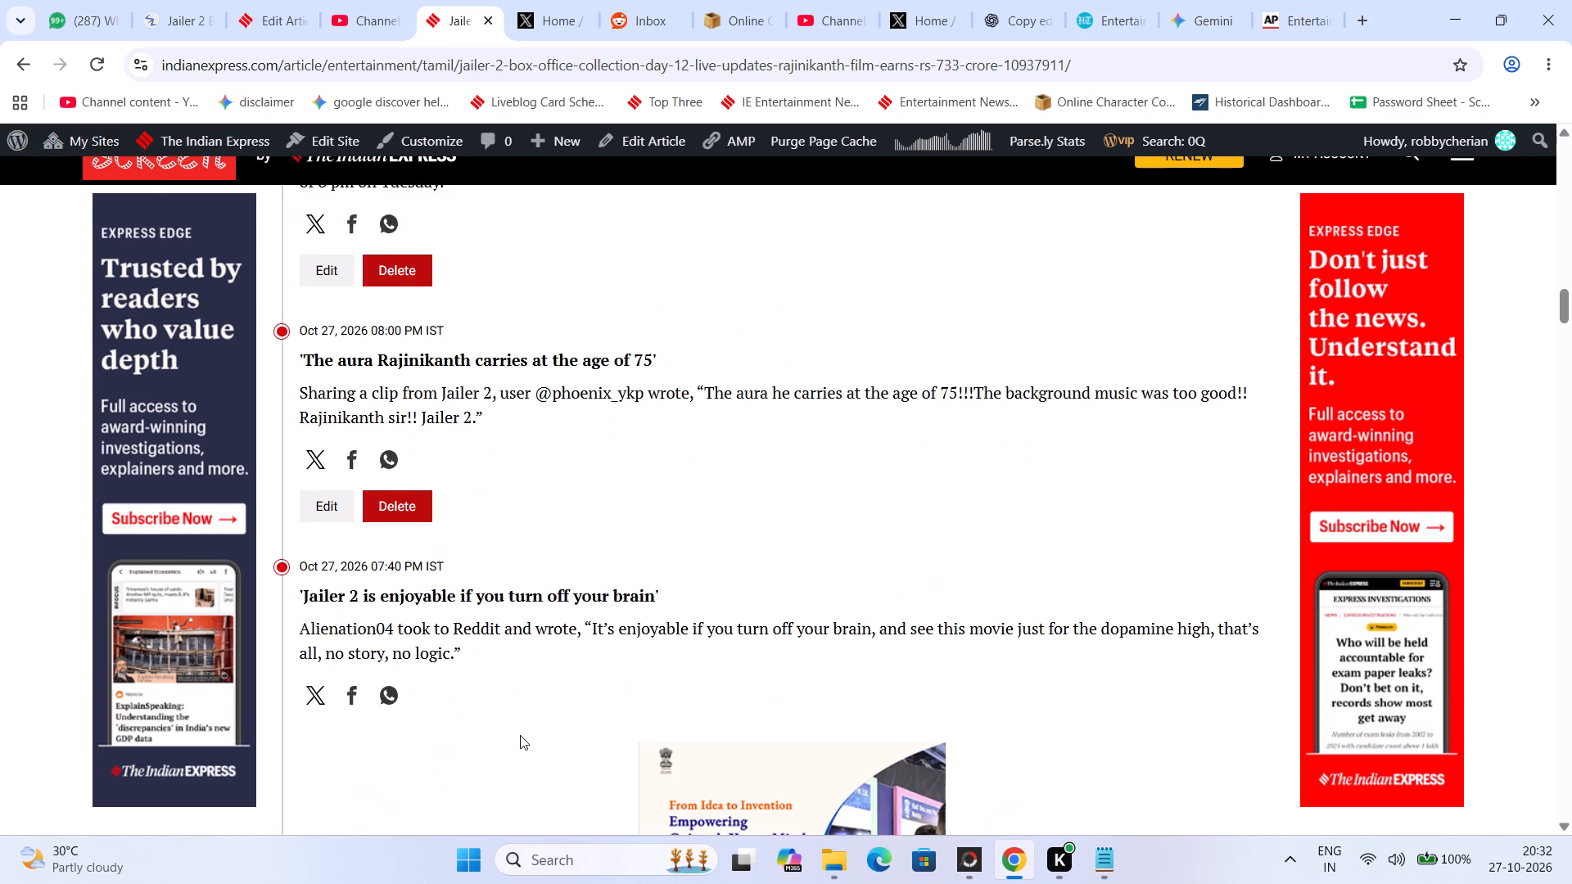
{"action": "scroll", "coordinate": [520, 735], "scroll_direction": "down", "scroll_amount": 16}
{"action": "scroll", "coordinate": [520, 720], "scroll_direction": "down", "scroll_amount": 5}
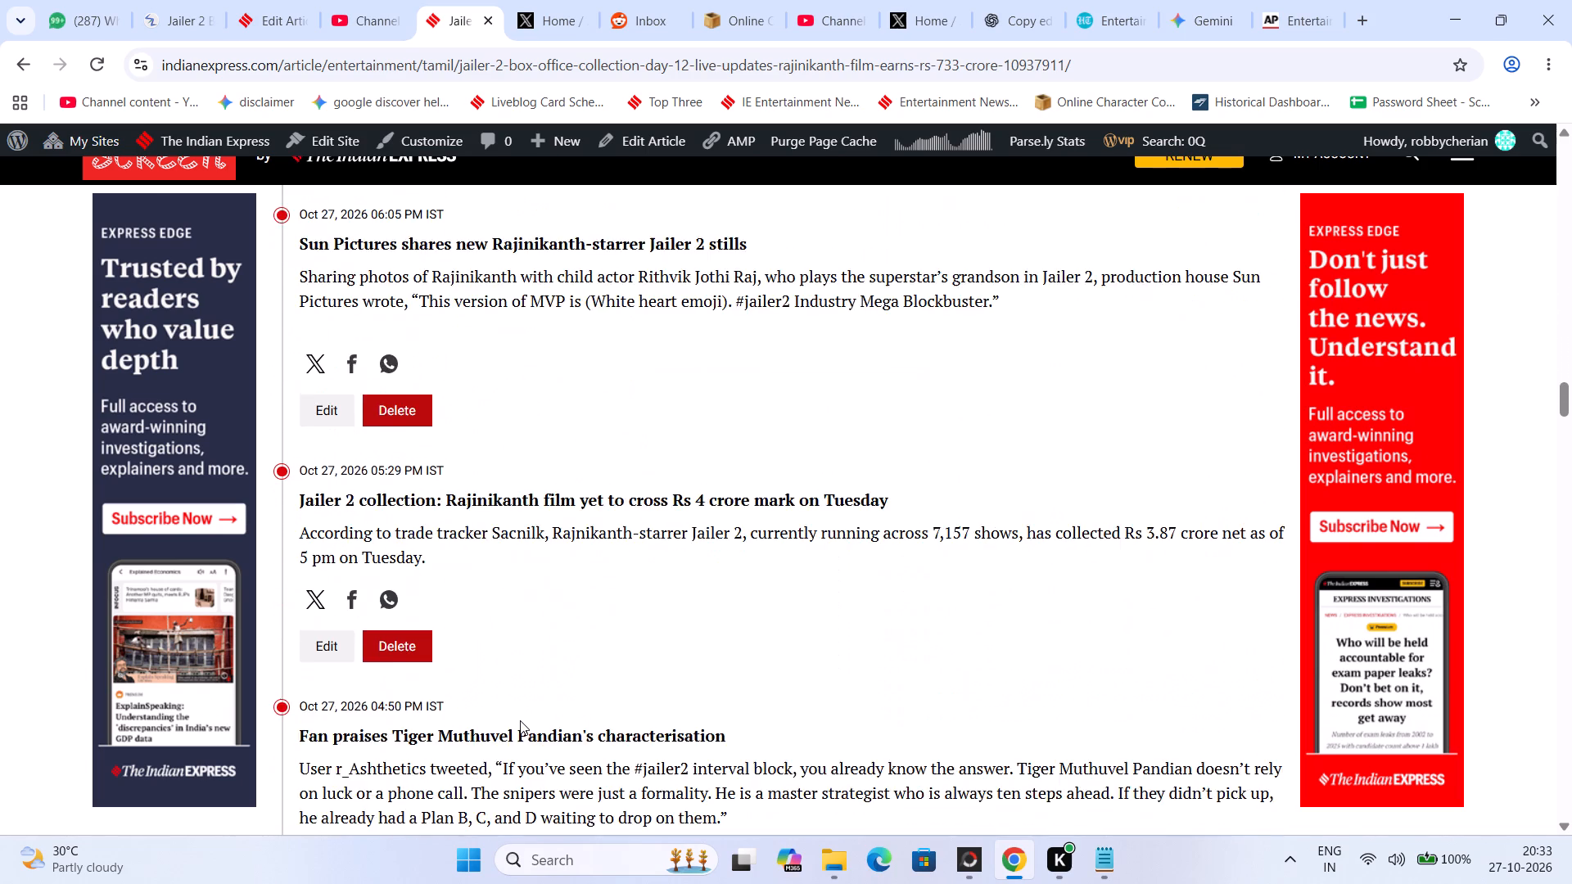
{"action": "scroll", "coordinate": [520, 720], "scroll_direction": "down", "scroll_amount": 20}
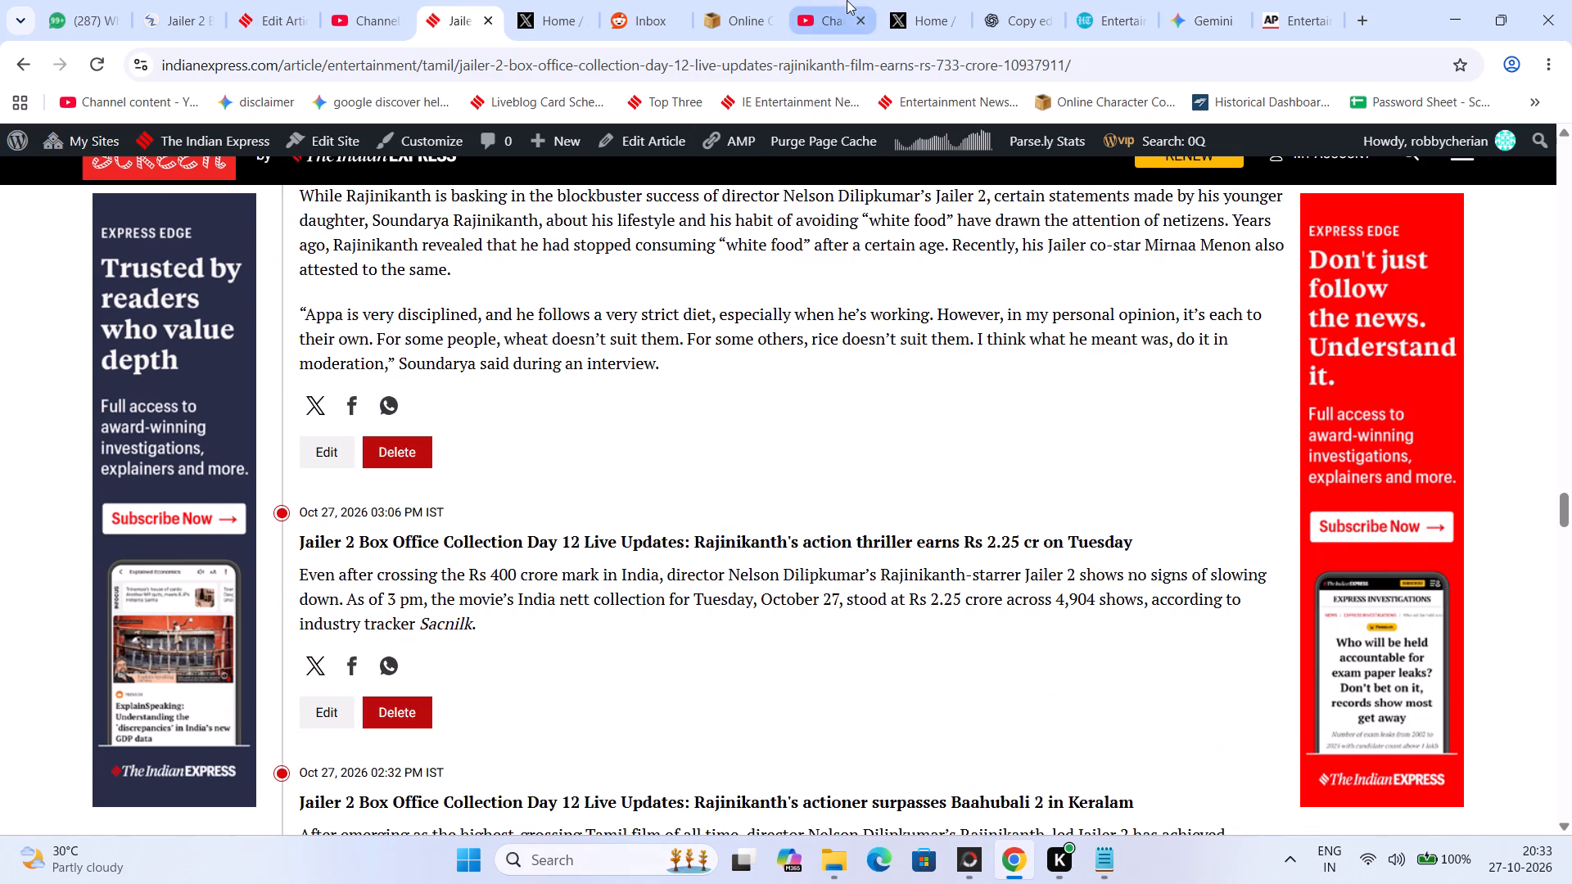
Switch to X, browse the home feed and load its newest posts.
{"action": "left_click", "coordinate": [559, 0]}
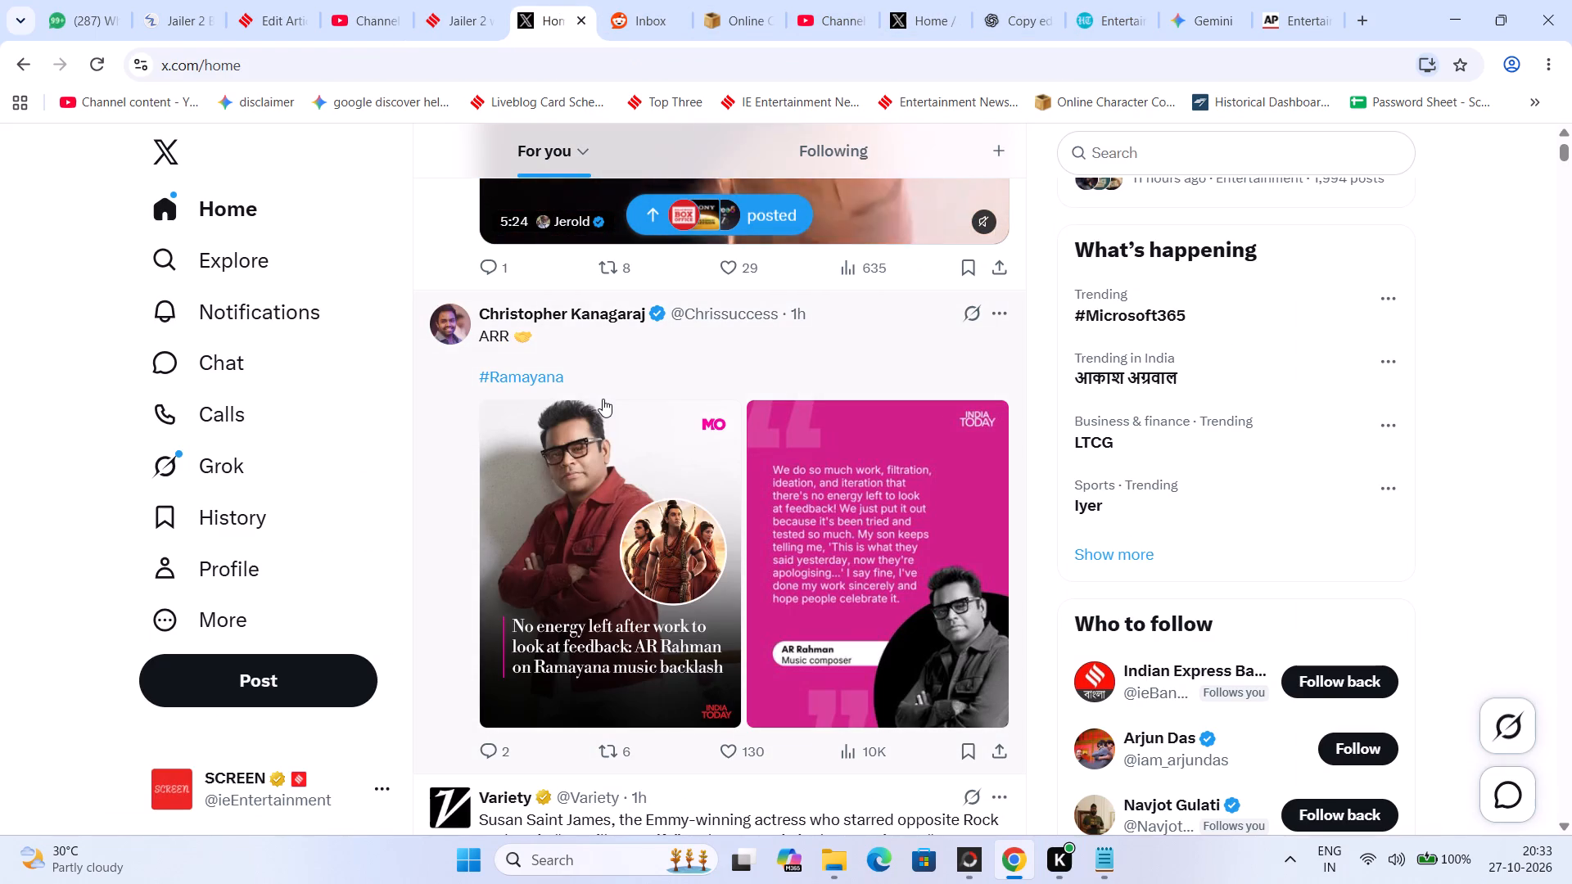
{"action": "scroll", "coordinate": [621, 431], "scroll_direction": "down", "scroll_amount": 3}
{"action": "scroll", "coordinate": [621, 431], "scroll_direction": "up", "scroll_amount": 2}
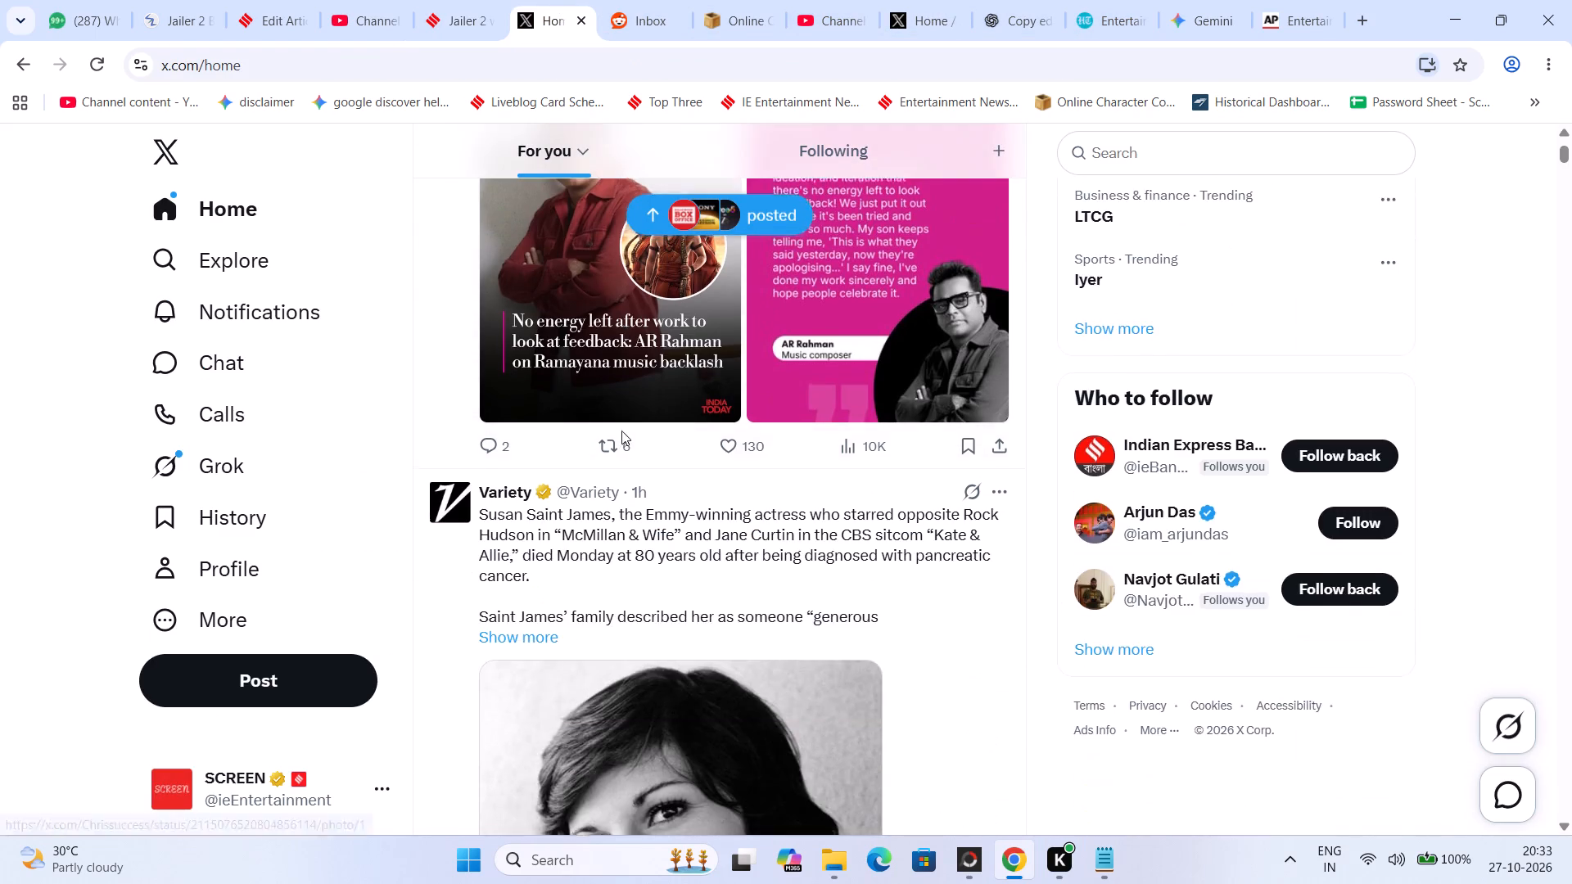
{"action": "scroll", "coordinate": [621, 431], "scroll_direction": "up", "scroll_amount": 1}
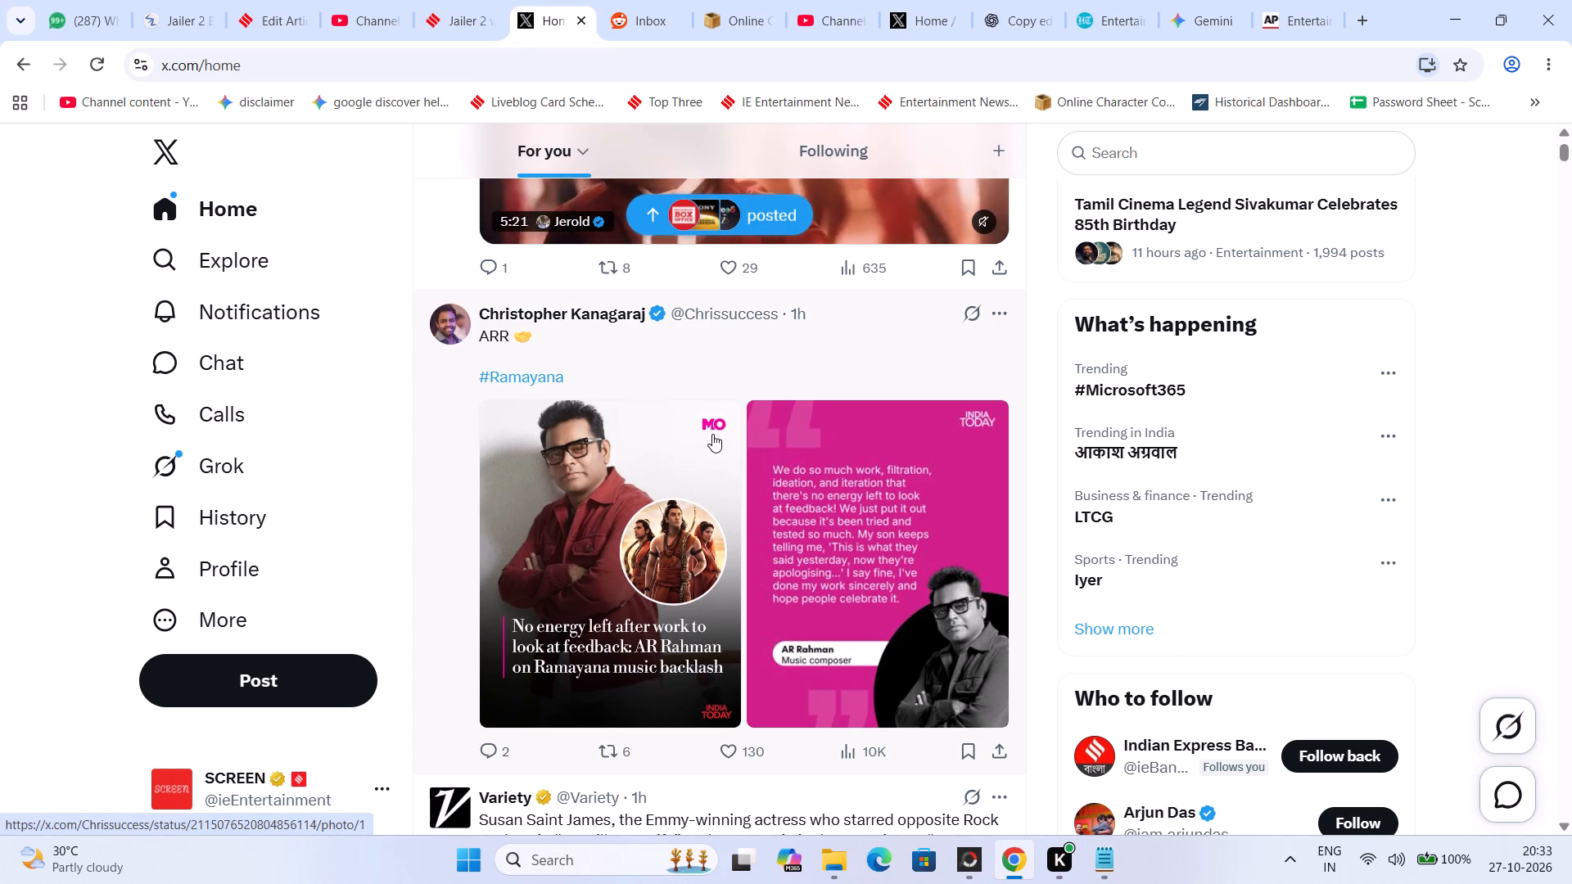
{"action": "left_click", "coordinate": [740, 217]}
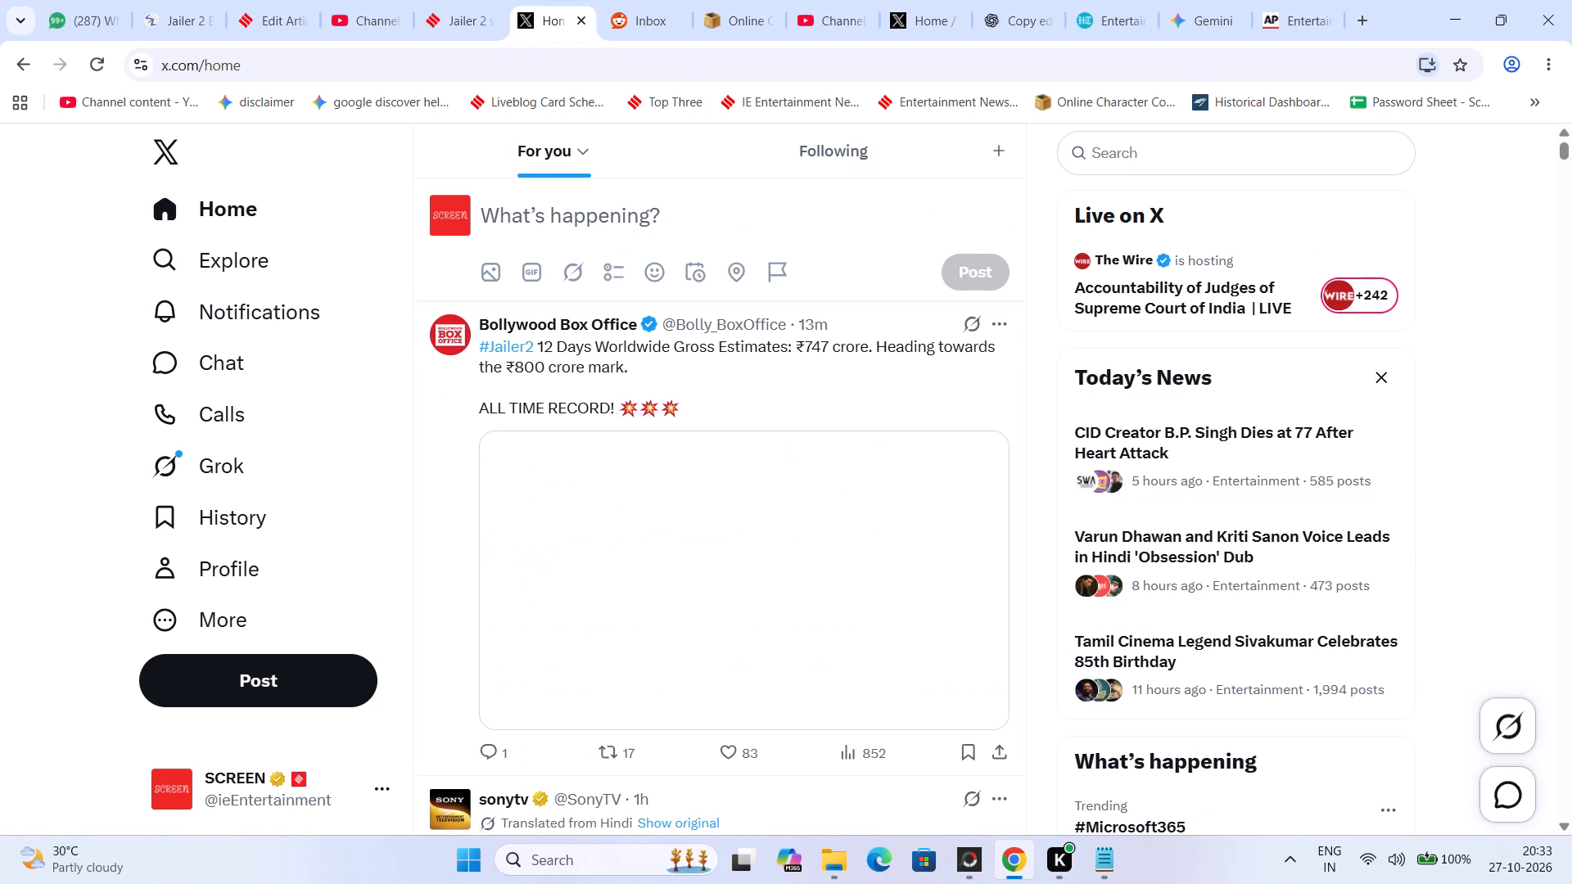
{"action": "scroll", "coordinate": [675, 550], "scroll_direction": "down", "scroll_amount": 4}
Close the Sacnilk page and return to the Noah Wyle article in the WordPress editor.
{"action": "left_click", "coordinate": [169, 0]}
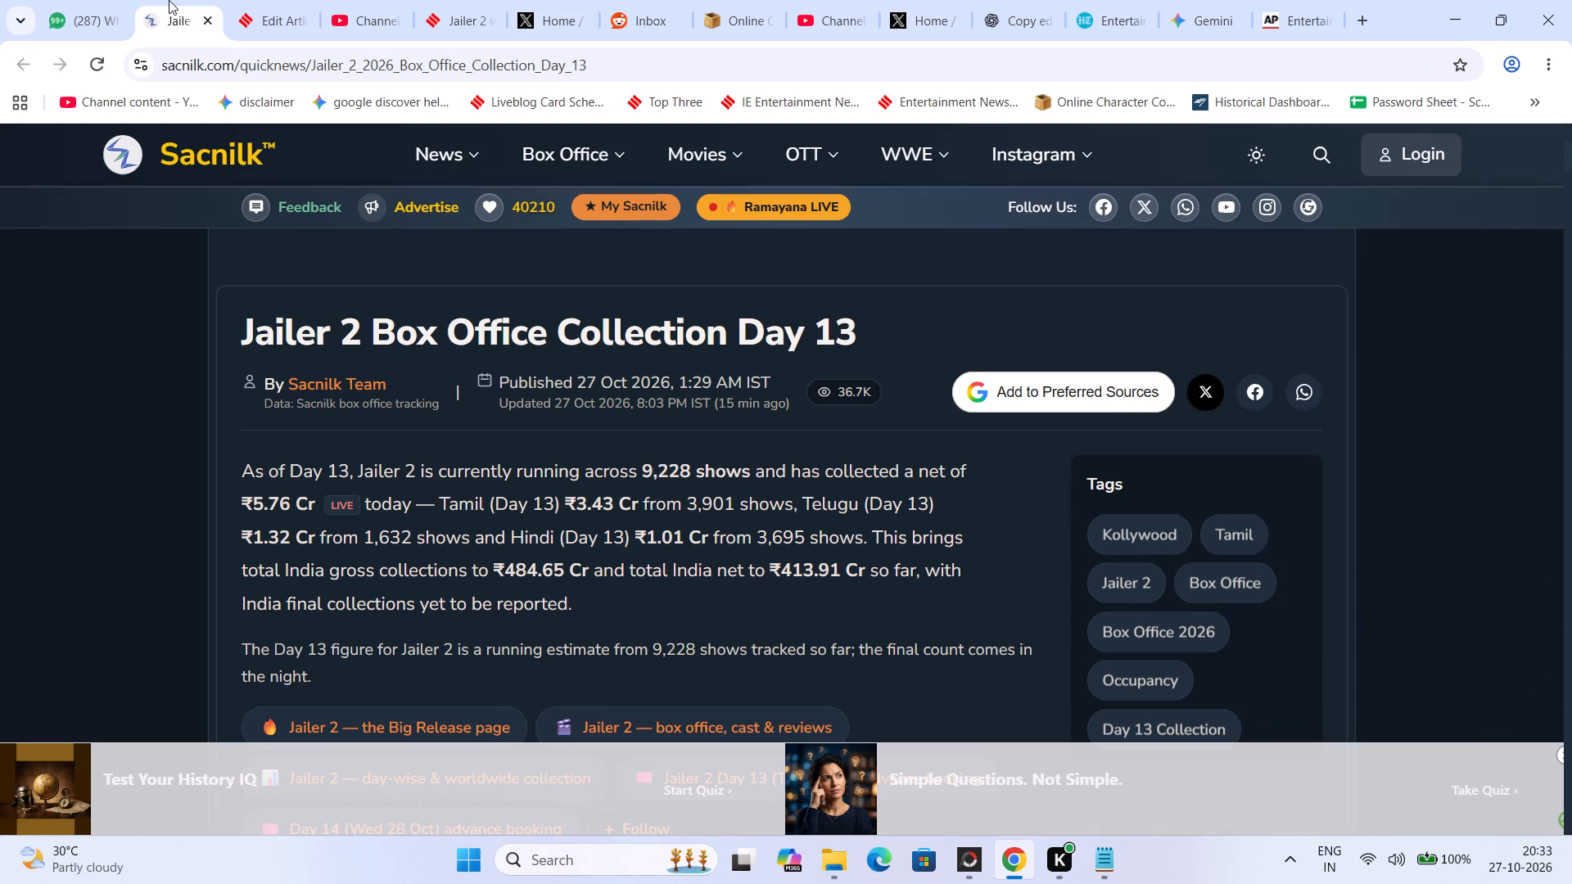
{"action": "left_click", "coordinate": [246, 0]}
{"action": "left_click", "coordinate": [213, 0]}
{"action": "left_click", "coordinate": [212, 15]}
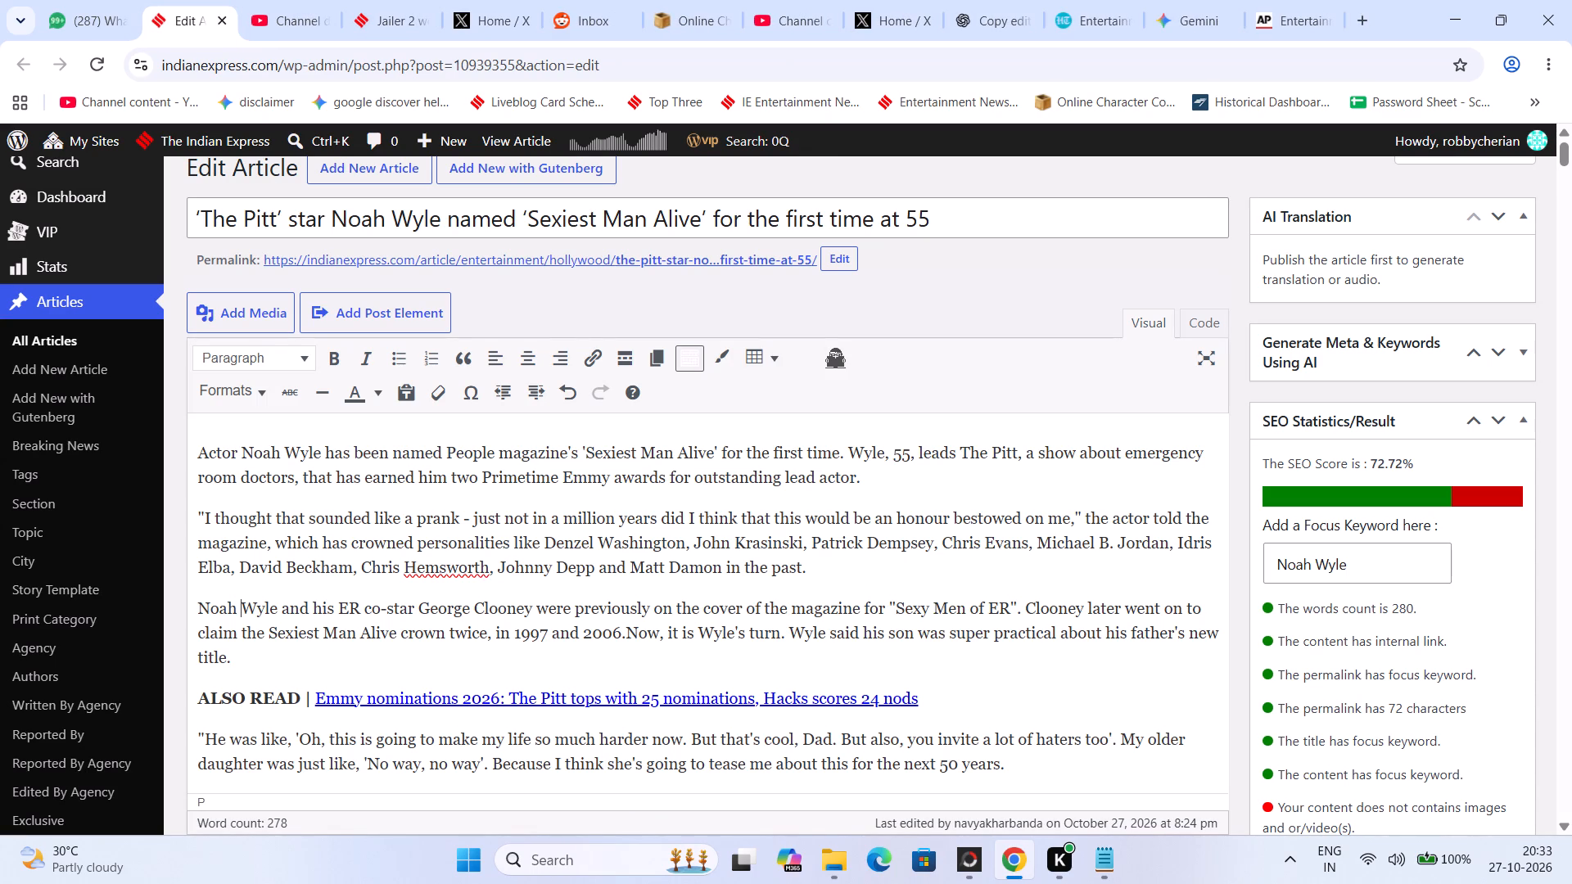
Replace the double quotation marks around Sexy Men of ER with single quotation marks in the George Clooney paragraph.
{"action": "left_click", "coordinate": [897, 606]}
{"action": "key", "text": "BackSpace"}
{"action": "key", "text": "apostrophe"}
{"action": "key", "text": "Right"}
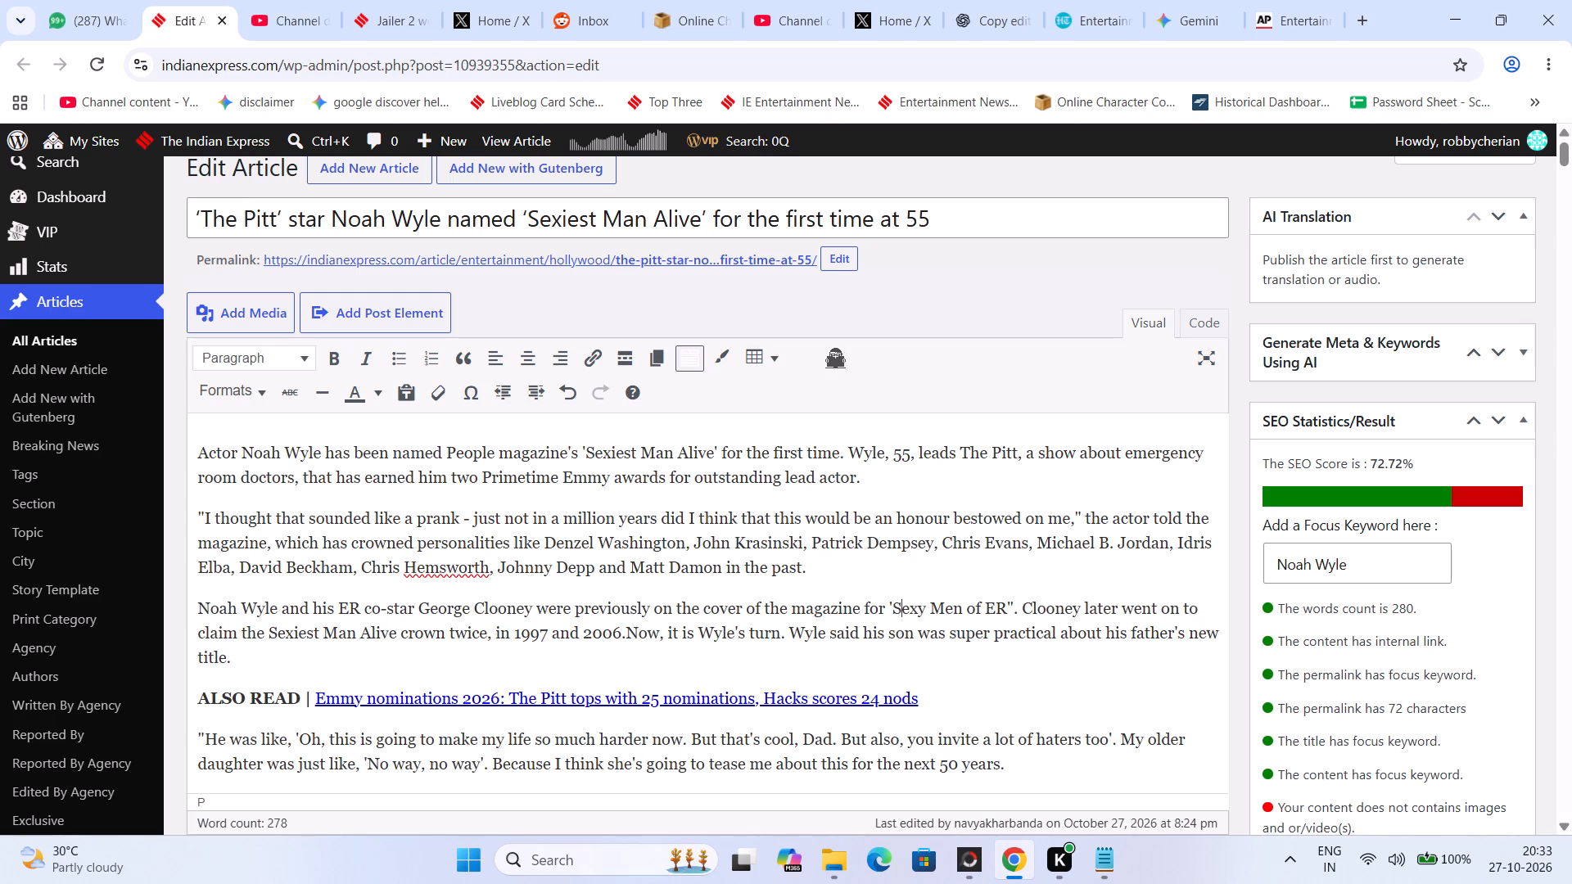
{"action": "key", "text": "Left"}
{"action": "key", "text": "BackSpace"}
{"action": "key", "text": "apostrophe"}
{"action": "key", "text": "Right"}
{"action": "key", "text": "Right"}
{"action": "key", "text": "Right"}
{"action": "key", "text": "Right"}
{"action": "key", "text": "Right"}
{"action": "key", "text": "Right"}
{"action": "key", "text": "Right"}
{"action": "key", "text": "Right"}
{"action": "key", "text": "Right"}
{"action": "key", "text": "Right"}
{"action": "key", "text": "Right"}
{"action": "key", "text": "Right"}
{"action": "key", "text": "Right"}
{"action": "key", "text": "Right"}
{"action": "key", "text": "Right"}
{"action": "key", "text": "Right"}
{"action": "key", "text": "Left"}
{"action": "key", "text": "BackSpace"}
{"action": "key", "text": "apostrophe"}
Insert the missing space between "2006." and "Now" in the sentence about Clooney's Sexiest Man Alive crowns.
{"action": "key", "text": "Right"}
{"action": "key", "text": "Right"}
{"action": "key", "text": "Right"}
{"action": "key", "text": "Right"}
{"action": "key", "text": "Right"}
{"action": "key", "text": "Right"}
{"action": "key", "text": "Right"}
{"action": "key", "text": "Right"}
{"action": "key", "text": "Right"}
{"action": "key", "text": "Right"}
{"action": "key", "text": "Right"}
{"action": "key", "text": "Right"}
{"action": "key", "text": "Right"}
{"action": "key", "text": "Right"}
{"action": "key", "text": "Right"}
{"action": "key", "text": "Right"}
{"action": "key", "text": "Right"}
{"action": "key", "text": "Right"}
{"action": "key", "text": "Right"}
{"action": "key", "text": "Right"}
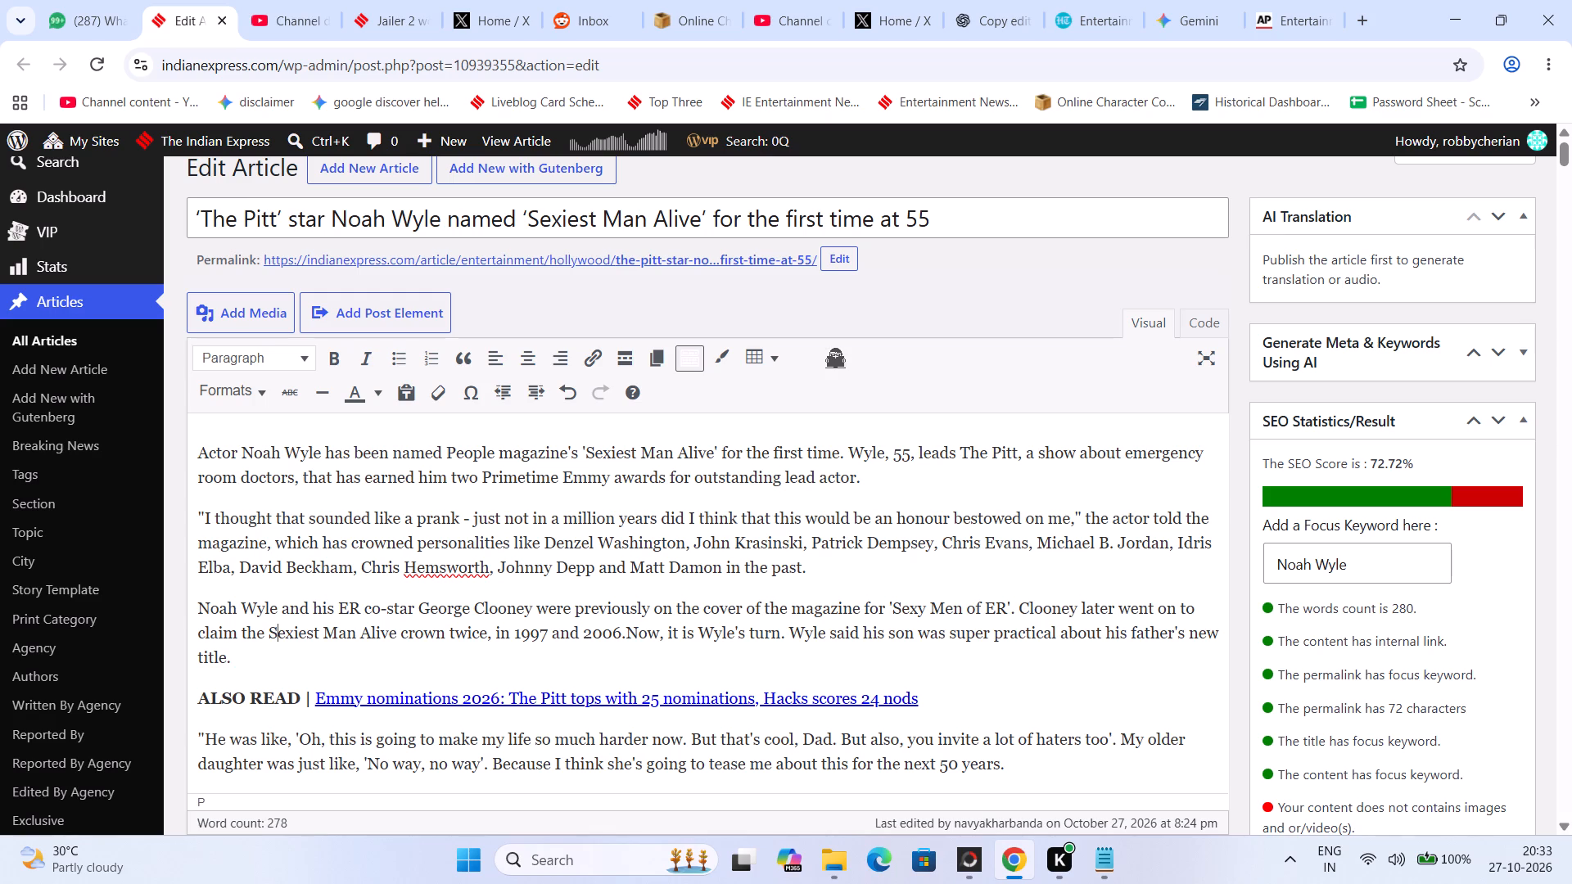
{"action": "key", "text": "Right"}
{"action": "key", "text": "Right"}
{"action": "key", "text": "space"}
Split the paragraph after "Now, it is Wyle's turn." so the sentence about Wyle's son starts a new paragraph.
{"action": "key", "text": "Right"}
{"action": "key", "text": "Right"}
{"action": "key", "text": "Right"}
{"action": "key", "text": "Right"}
{"action": "key", "text": "Right"}
{"action": "key", "text": "Right"}
{"action": "key", "text": "Right"}
{"action": "key", "text": "Right"}
{"action": "key", "text": "Right"}
{"action": "key", "text": "Right"}
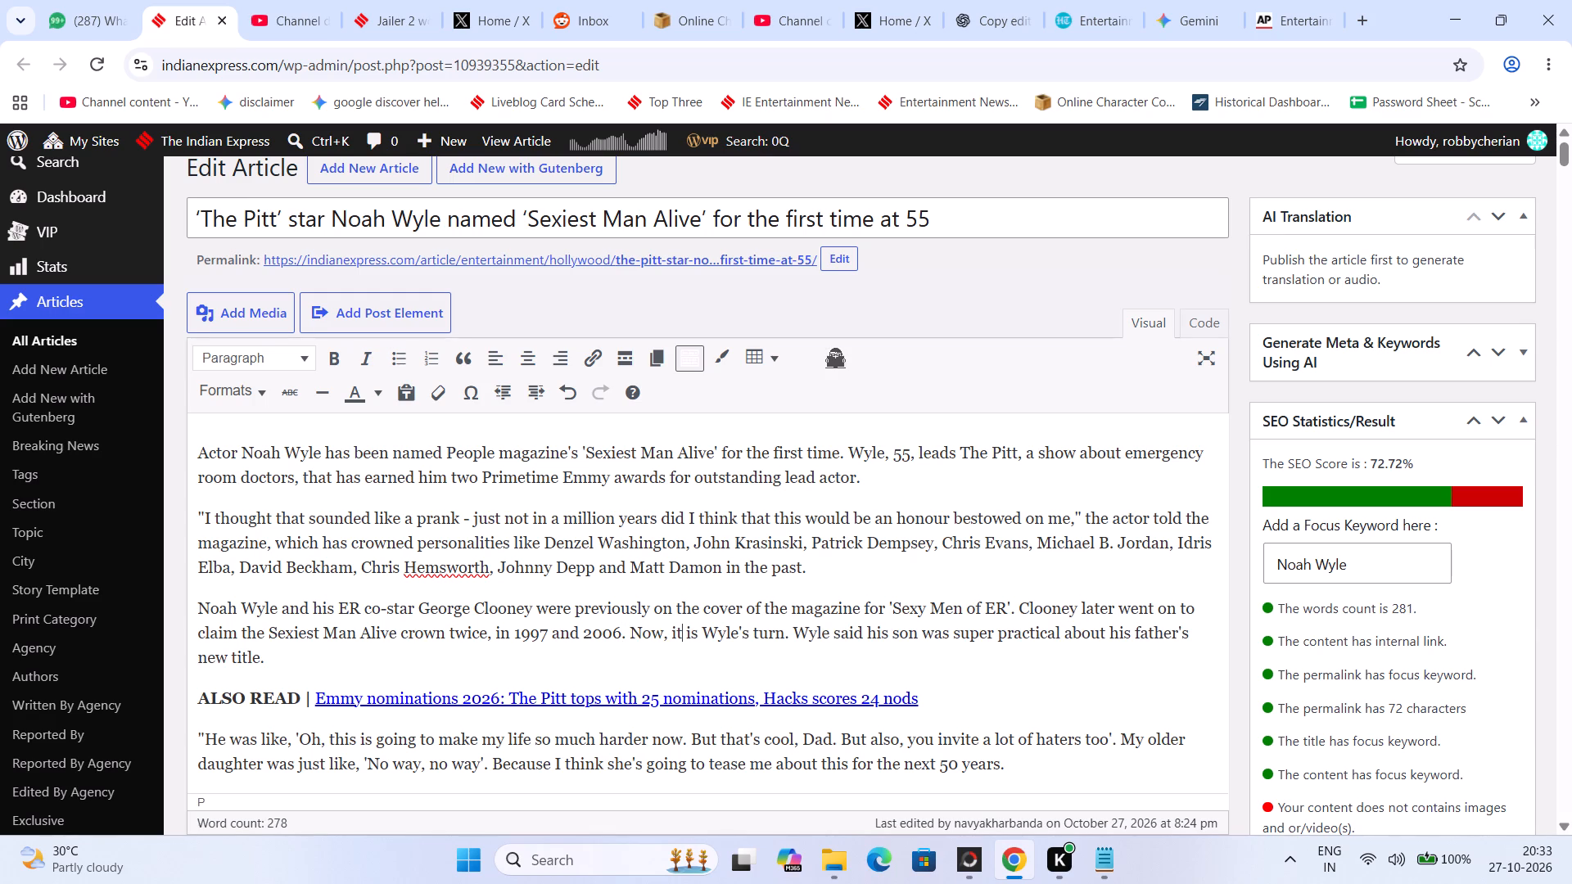
{"action": "key", "text": "Right"}
{"action": "key", "text": "Right"}
{"action": "key", "text": "Right"}
{"action": "key", "text": "Right"}
{"action": "key", "text": "Right"}
{"action": "key", "text": "Right"}
{"action": "key", "text": "Right"}
{"action": "key", "text": "Right"}
{"action": "key", "text": "Right"}
{"action": "key", "text": "Right"}
{"action": "key", "text": "Right"}
{"action": "key", "text": "Right"}
{"action": "key", "text": "Right"}
{"action": "key", "text": "Right"}
{"action": "key", "text": "BackSpace"}
{"action": "key", "text": "Return"}
Proofread the sentence about Wyle's son, the ALSO READ link and the quotes about his children's reactions.
{"action": "key", "text": "Right"}
{"action": "key", "text": "Right"}
{"action": "key", "text": "Right"}
{"action": "key", "text": "Right"}
{"action": "key", "text": "Right"}
{"action": "key", "text": "Right"}
{"action": "key", "text": "Right"}
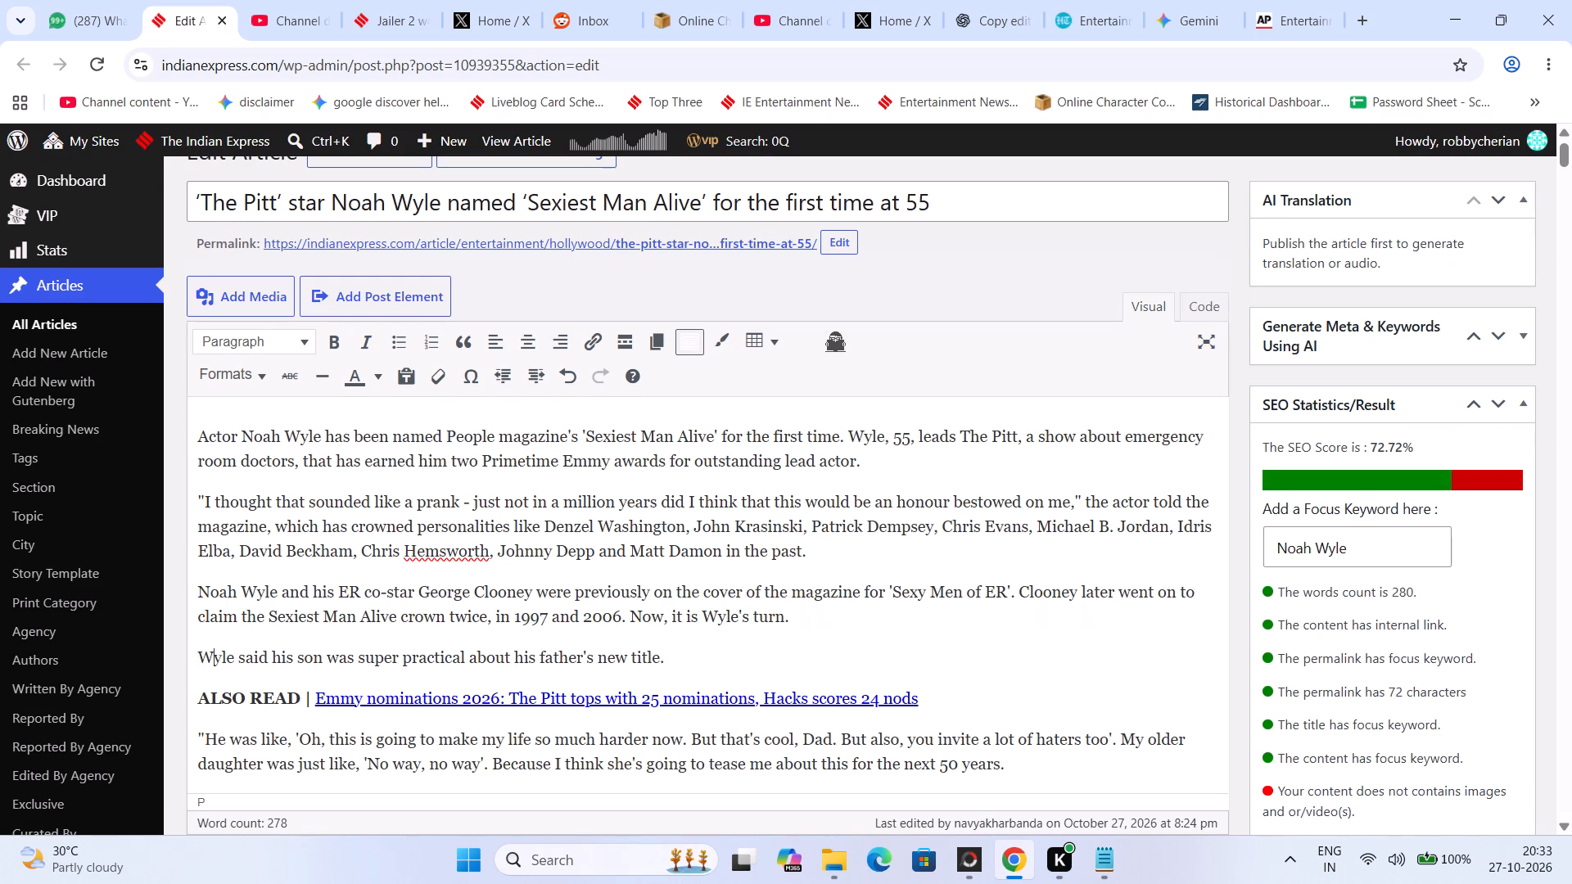
{"action": "key", "text": "Down"}
{"action": "key", "text": "Down"}
{"action": "key", "text": "Down"}
{"action": "key", "text": "Down"}
{"action": "key", "text": "Down"}
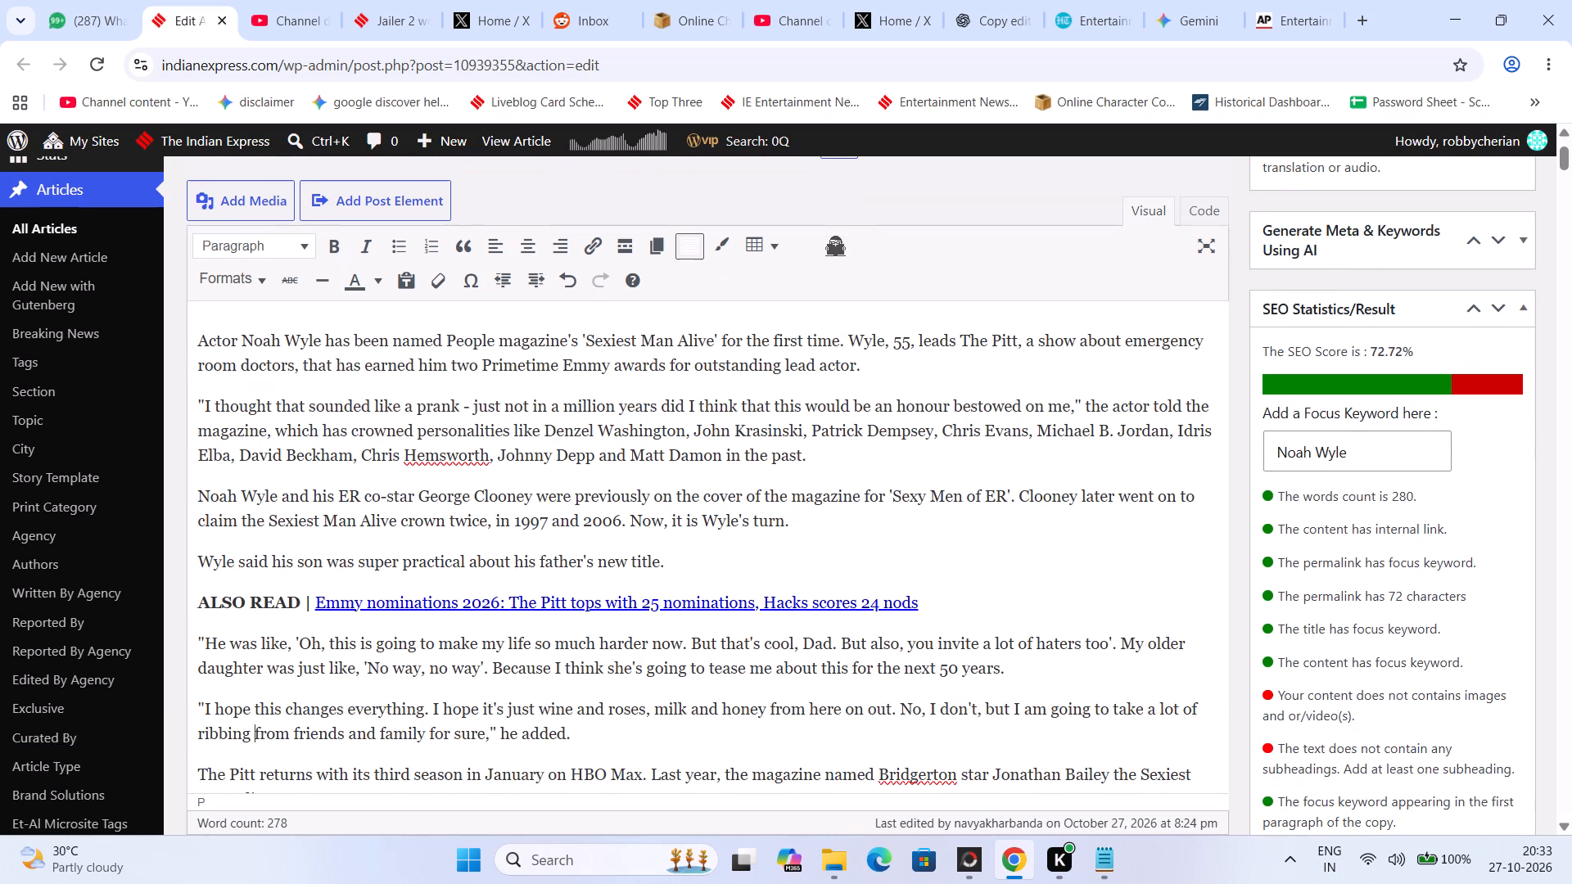
{"action": "key", "text": "Up"}
{"action": "key", "text": "Up"}
{"action": "key", "text": "Right"}
{"action": "key", "text": "Right"}
{"action": "key", "text": "Right"}
{"action": "key", "text": "Right"}
{"action": "key", "text": "Right"}
{"action": "key", "text": "Right"}
{"action": "key", "text": "Right"}
{"action": "key", "text": "Right"}
{"action": "key", "text": "Right"}
{"action": "key", "text": "Right"}
{"action": "key", "text": "Right"}
{"action": "key", "text": "Right"}
{"action": "key", "text": "Right"}
{"action": "key", "text": "Right"}
{"action": "key", "text": "Right"}
{"action": "key", "text": "Right"}
{"action": "key", "text": "Right"}
{"action": "key", "text": "Right"}
{"action": "key", "text": "Right"}
{"action": "key", "text": "Right"}
{"action": "key", "text": "Up"}
{"action": "key", "text": "Right"}
{"action": "key", "text": "Right"}
{"action": "key", "text": "Right"}
{"action": "key", "text": "Right"}
{"action": "key", "text": "Right"}
{"action": "key", "text": "Right"}
{"action": "key", "text": "Right"}
{"action": "key", "text": "Right"}
{"action": "key", "text": "Right"}
{"action": "key", "text": "Right"}
{"action": "key", "text": "Right"}
{"action": "key", "text": "Right"}
{"action": "key", "text": "Right"}
{"action": "key", "text": "Right"}
{"action": "key", "text": "Right"}
{"action": "key", "text": "Right"}
{"action": "key", "text": "Right"}
{"action": "key", "text": "Right"}
{"action": "key", "text": "Right"}
{"action": "key", "text": "Right"}
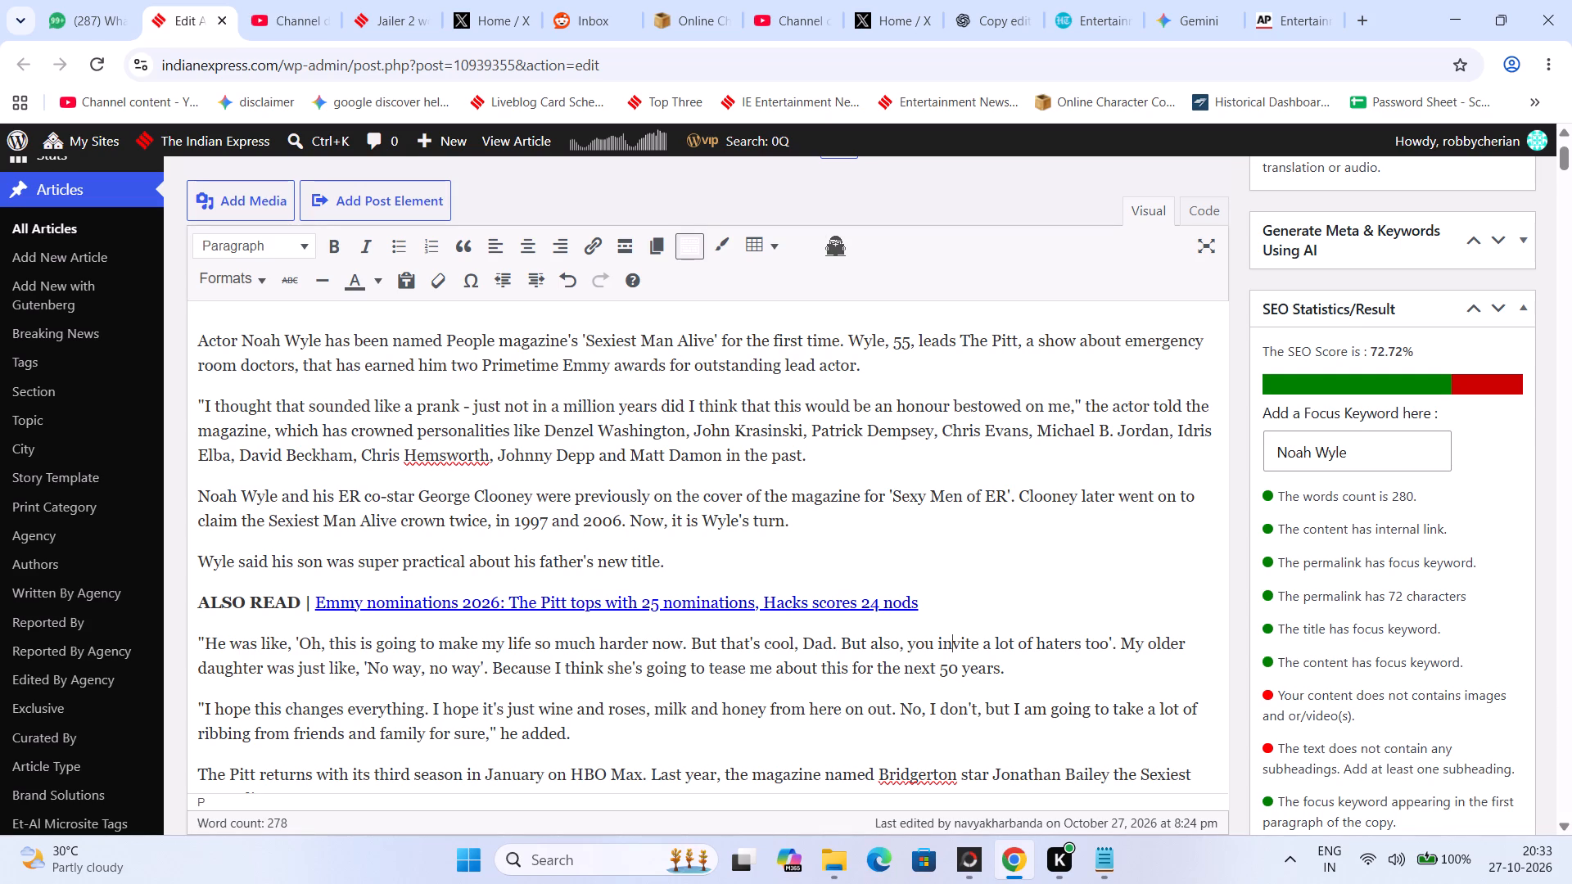
{"action": "key", "text": "Right"}
{"action": "key", "text": "Right"}
{"action": "key", "text": "Right"}
{"action": "key", "text": "Right"}
{"action": "key", "text": "Right"}
{"action": "key", "text": "Right"}
{"action": "key", "text": "Left"}
{"action": "key", "text": "Left"}
{"action": "key", "text": "Left"}
{"action": "key", "text": "Left"}
{"action": "key", "text": "Left"}
{"action": "key", "text": "Left"}
{"action": "key", "text": "Left"}
{"action": "key", "text": "Left"}
{"action": "key", "text": "Left"}
{"action": "key", "text": "Left"}
{"action": "key", "text": "Left"}
{"action": "key", "text": "Left"}
{"action": "key", "text": "Left"}
{"action": "key", "text": "Left"}
{"action": "key", "text": "Left"}
{"action": "key", "text": "Left"}
{"action": "key", "text": "Left"}
{"action": "key", "text": "Left"}
{"action": "key", "text": "Left"}
{"action": "key", "text": "Left"}
{"action": "key", "text": "Up"}
{"action": "key", "text": "Right"}
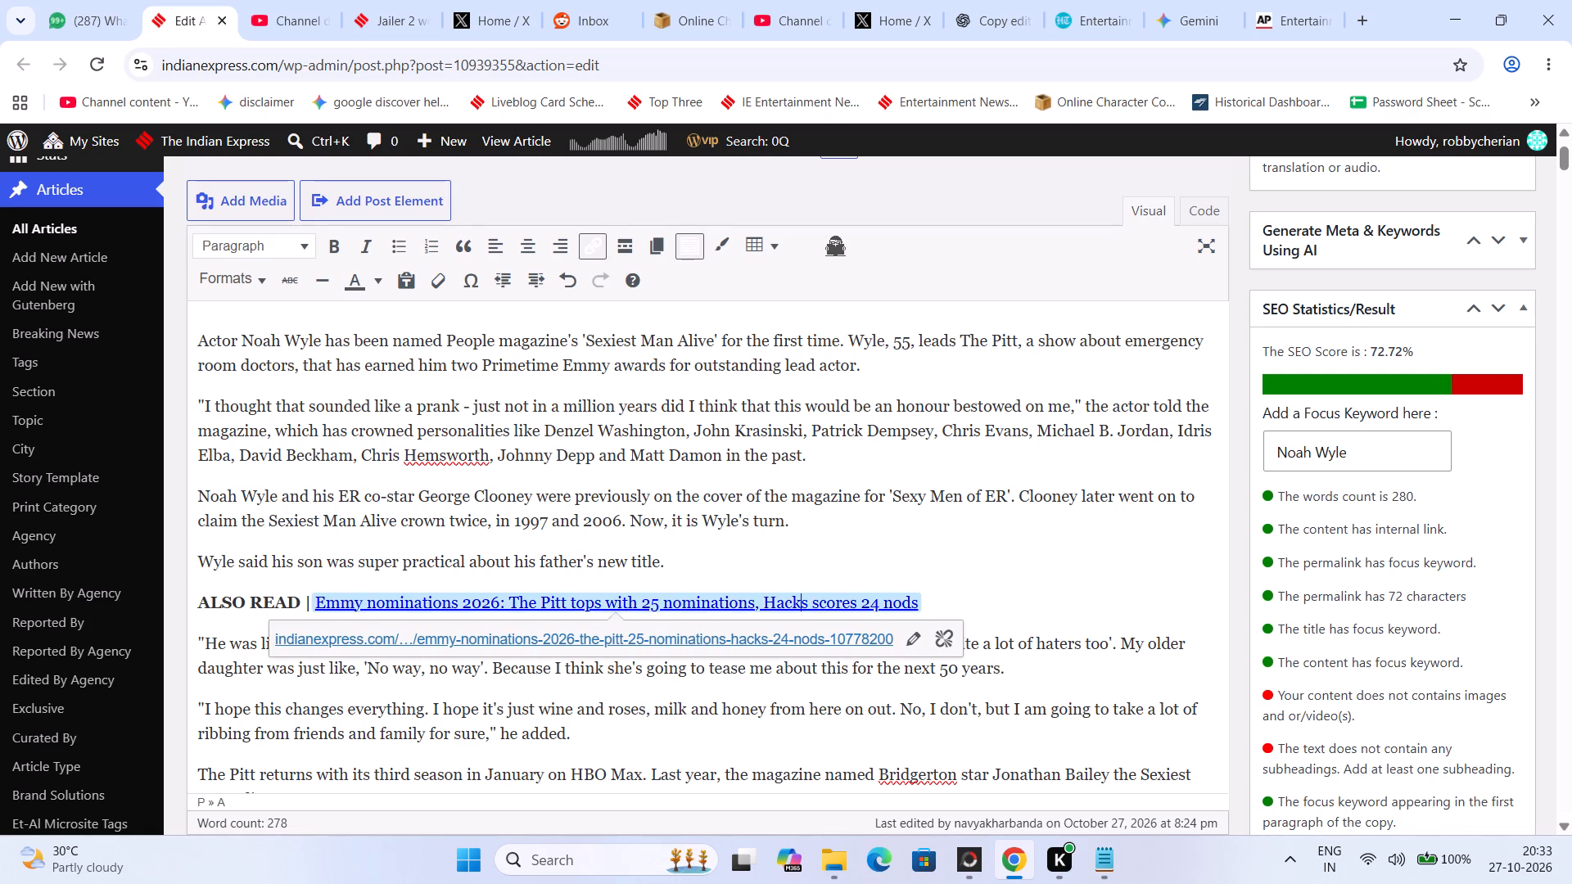
Proofread the quote about Wyle's son and older daughter reacting to the title.
{"action": "key", "text": "Down"}
{"action": "key", "text": "Left"}
{"action": "key", "text": "Left"}
{"action": "key", "text": "Left"}
{"action": "key", "text": "Left"}
{"action": "key", "text": "Right"}
{"action": "key", "text": "Right"}
{"action": "key", "text": "Right"}
{"action": "key", "text": "Right"}
{"action": "key", "text": "Right"}
{"action": "key", "text": "Right"}
{"action": "key", "text": "Right"}
{"action": "key", "text": "Right"}
{"action": "key", "text": "Right"}
{"action": "key", "text": "Right"}
{"action": "key", "text": "Right"}
{"action": "key", "text": "Right"}
{"action": "key", "text": "Right"}
{"action": "key", "text": "Right"}
{"action": "key", "text": "Right"}
{"action": "key", "text": "Right"}
{"action": "key", "text": "Right"}
{"action": "key", "text": "Right"}
{"action": "key", "text": "Right"}
{"action": "key", "text": "Right"}
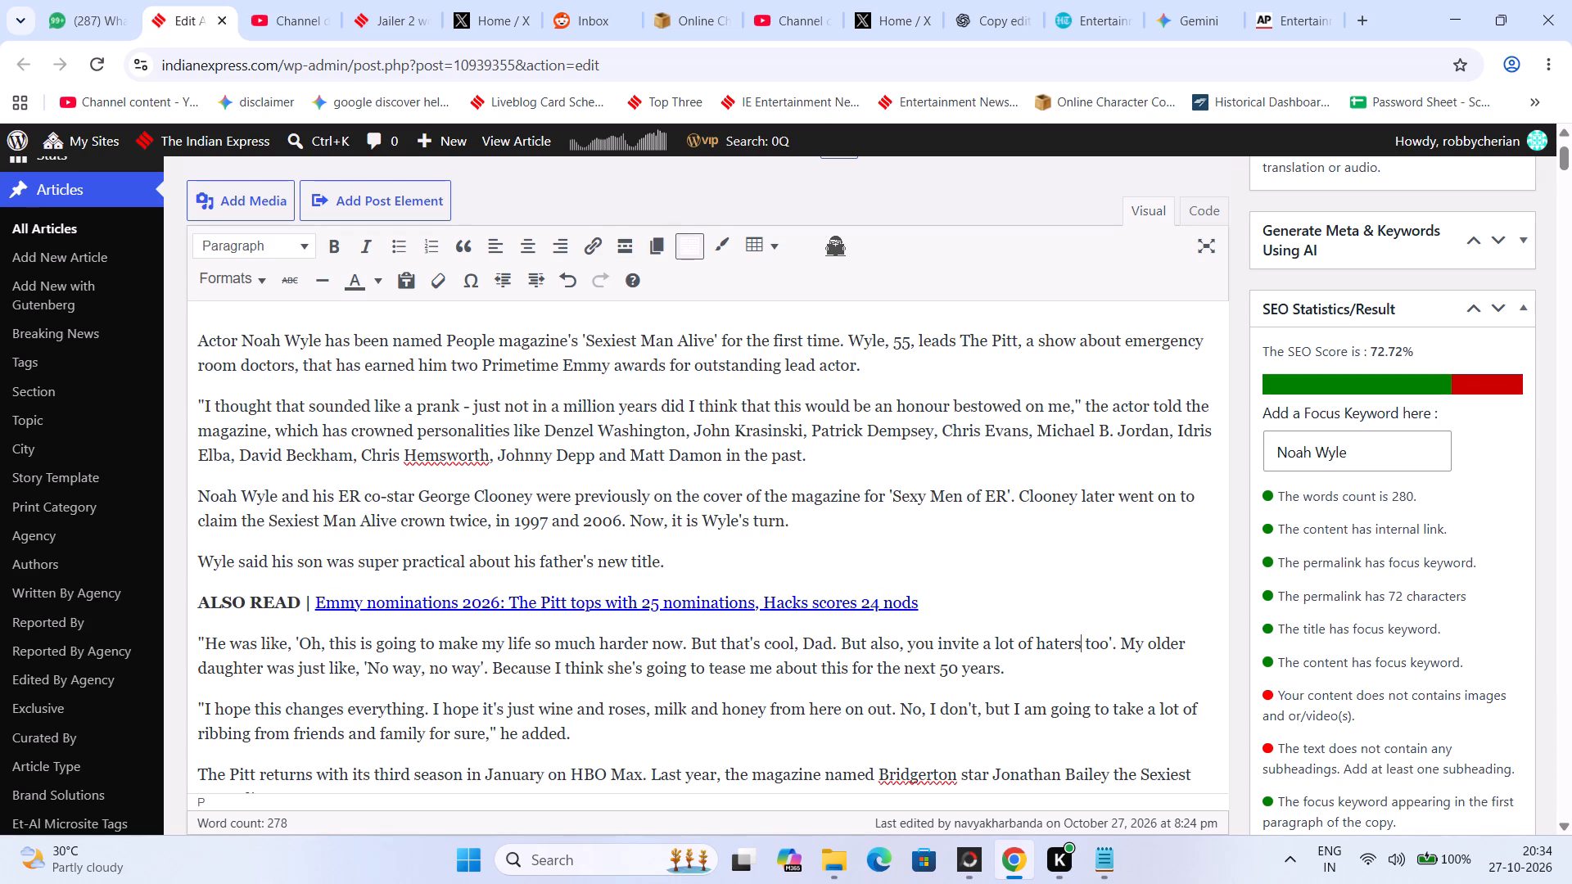
{"action": "key", "text": "Left"}
{"action": "key", "text": "Left"}
{"action": "key", "text": "Left"}
{"action": "key", "text": "Left"}
{"action": "key", "text": "Left"}
{"action": "key", "text": "Left"}
{"action": "key", "text": "Left"}
{"action": "key", "text": "Left"}
{"action": "key", "text": "Left"}
{"action": "key", "text": "Left"}
{"action": "key", "text": "Left"}
{"action": "key", "text": "Left"}
{"action": "key", "text": "Left"}
{"action": "key", "text": "Left"}
{"action": "key", "text": "Left"}
{"action": "key", "text": "Left"}
{"action": "key", "text": "Left"}
{"action": "key", "text": "Left"}
{"action": "key", "text": "Left"}
{"action": "key", "text": "Left"}
{"action": "key", "text": "Right"}
{"action": "key", "text": "Left"}
{"action": "key", "text": "Left"}
{"action": "key", "text": "Right"}
{"action": "key", "text": "Right"}
{"action": "key", "text": "Right"}
{"action": "key", "text": "Right"}
{"action": "key", "text": "Right"}
{"action": "key", "text": "Right"}
{"action": "key", "text": "Right"}
{"action": "key", "text": "Right"}
{"action": "key", "text": "Right"}
{"action": "key", "text": "Right"}
{"action": "key", "text": "Right"}
{"action": "key", "text": "Right"}
{"action": "key", "text": "Right"}
{"action": "key", "text": "Right"}
{"action": "key", "text": "Right"}
{"action": "key", "text": "Right"}
{"action": "key", "text": "Right"}
{"action": "key", "text": "Right"}
{"action": "key", "text": "Right"}
{"action": "key", "text": "Right"}
{"action": "key", "text": "Left"}
{"action": "key", "text": "Left"}
{"action": "key", "text": "Right"}
{"action": "key", "text": "Right"}
{"action": "key", "text": "Right"}
{"action": "key", "text": "Right"}
{"action": "key", "text": "Right"}
{"action": "key", "text": "Right"}
{"action": "key", "text": "Right"}
{"action": "key", "text": "Right"}
{"action": "key", "text": "Right"}
{"action": "key", "text": "Right"}
{"action": "key", "text": "Right"}
{"action": "key", "text": "Right"}
{"action": "key", "text": "Right"}
{"action": "key", "text": "Right"}
{"action": "key", "text": "Right"}
{"action": "key", "text": "Right"}
{"action": "key", "text": "Right"}
{"action": "key", "text": "Right"}
{"action": "key", "text": "Right"}
{"action": "key", "text": "Right"}
{"action": "key", "text": "Left"}
{"action": "key", "text": "Right"}
Proofread the "I hope this changes everything" quote and the closing paragraph about The Pitt's third season and Jonathan Bailey.
{"action": "key", "text": "Right"}
{"action": "key", "text": "Left"}
{"action": "key", "text": "Left"}
{"action": "key", "text": "Down"}
{"action": "key", "text": "Down"}
{"action": "key", "text": "Down"}
{"action": "key", "text": "Down"}
{"action": "key", "text": "Down"}
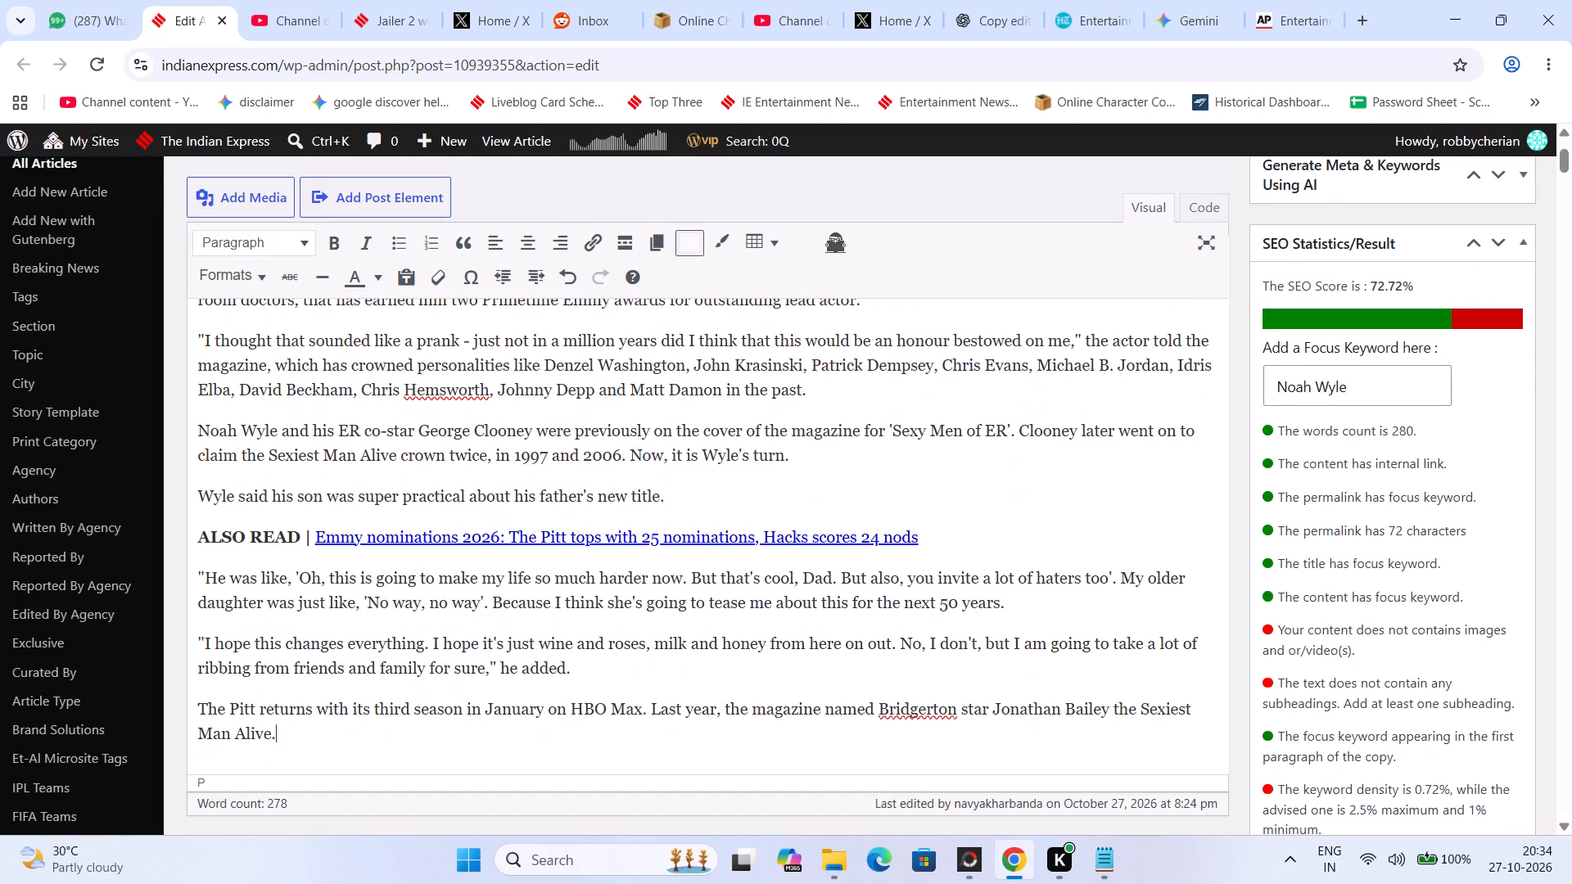
{"action": "key", "text": "Up"}
{"action": "key", "text": "Up"}
{"action": "key", "text": "Right"}
{"action": "key", "text": "Right"}
{"action": "key", "text": "Right"}
{"action": "key", "text": "Right"}
{"action": "key", "text": "Right"}
{"action": "key", "text": "Right"}
{"action": "key", "text": "Right"}
{"action": "key", "text": "Right"}
{"action": "key", "text": "Right"}
{"action": "key", "text": "Right"}
{"action": "key", "text": "Right"}
{"action": "key", "text": "Right"}
{"action": "key", "text": "Right"}
{"action": "key", "text": "Right"}
{"action": "key", "text": "Right"}
{"action": "key", "text": "Right"}
{"action": "key", "text": "Right"}
{"action": "key", "text": "Right"}
{"action": "key", "text": "Right"}
{"action": "key", "text": "Right"}
{"action": "key", "text": "Down"}
Copy the article body from the opening paragraph through the quote ending in "he added.".
{"action": "scroll", "coordinate": [901, 645], "scroll_direction": "up", "scroll_amount": 10}
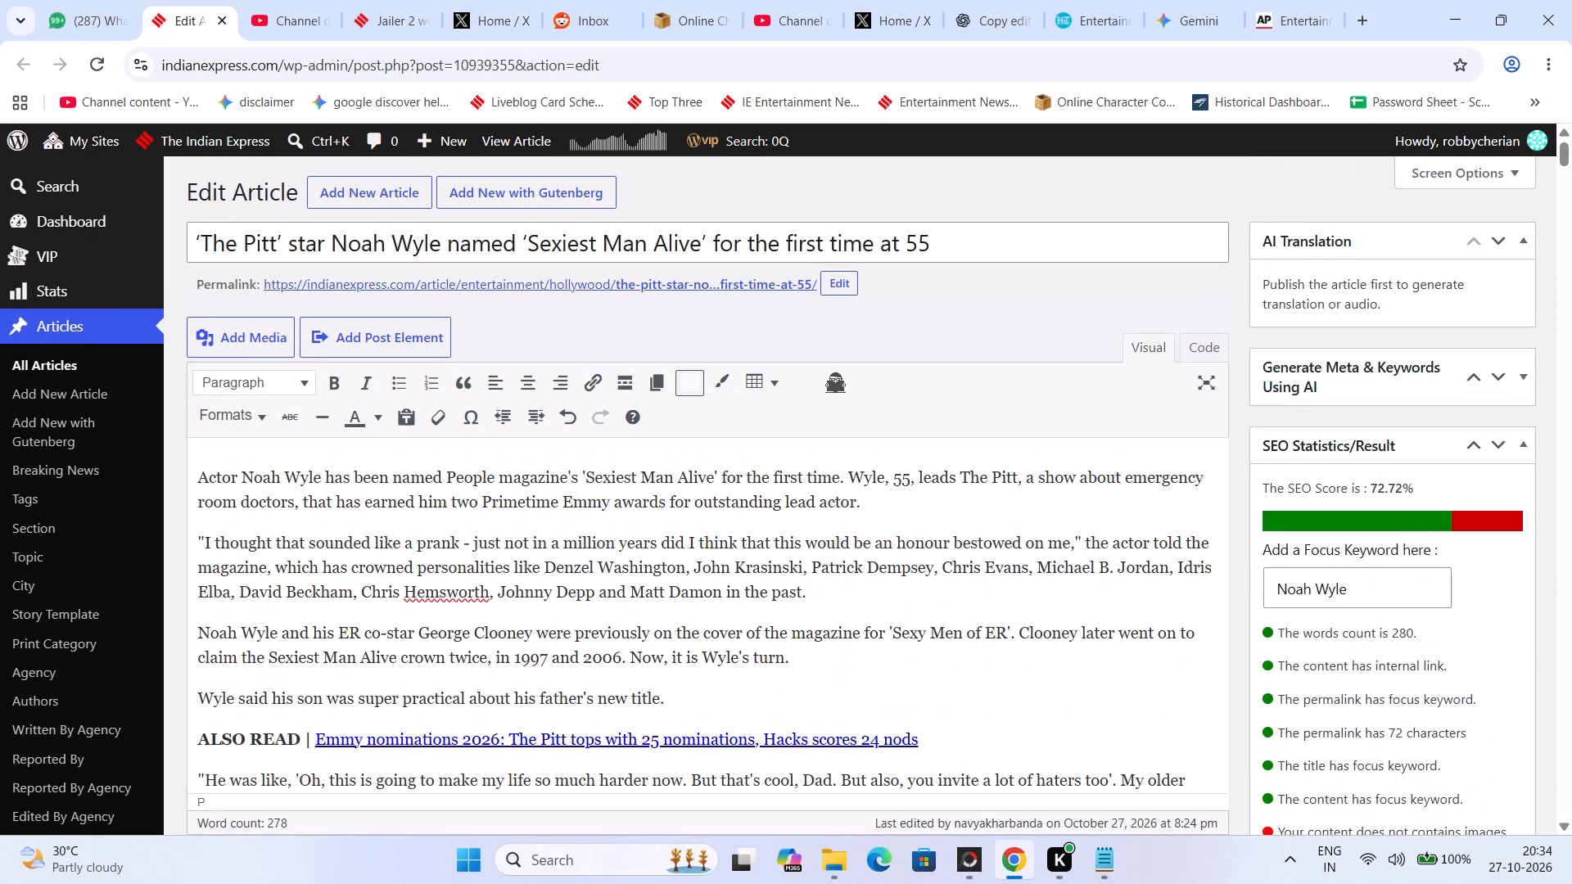
{"action": "scroll", "coordinate": [901, 645], "scroll_direction": "up", "scroll_amount": 2}
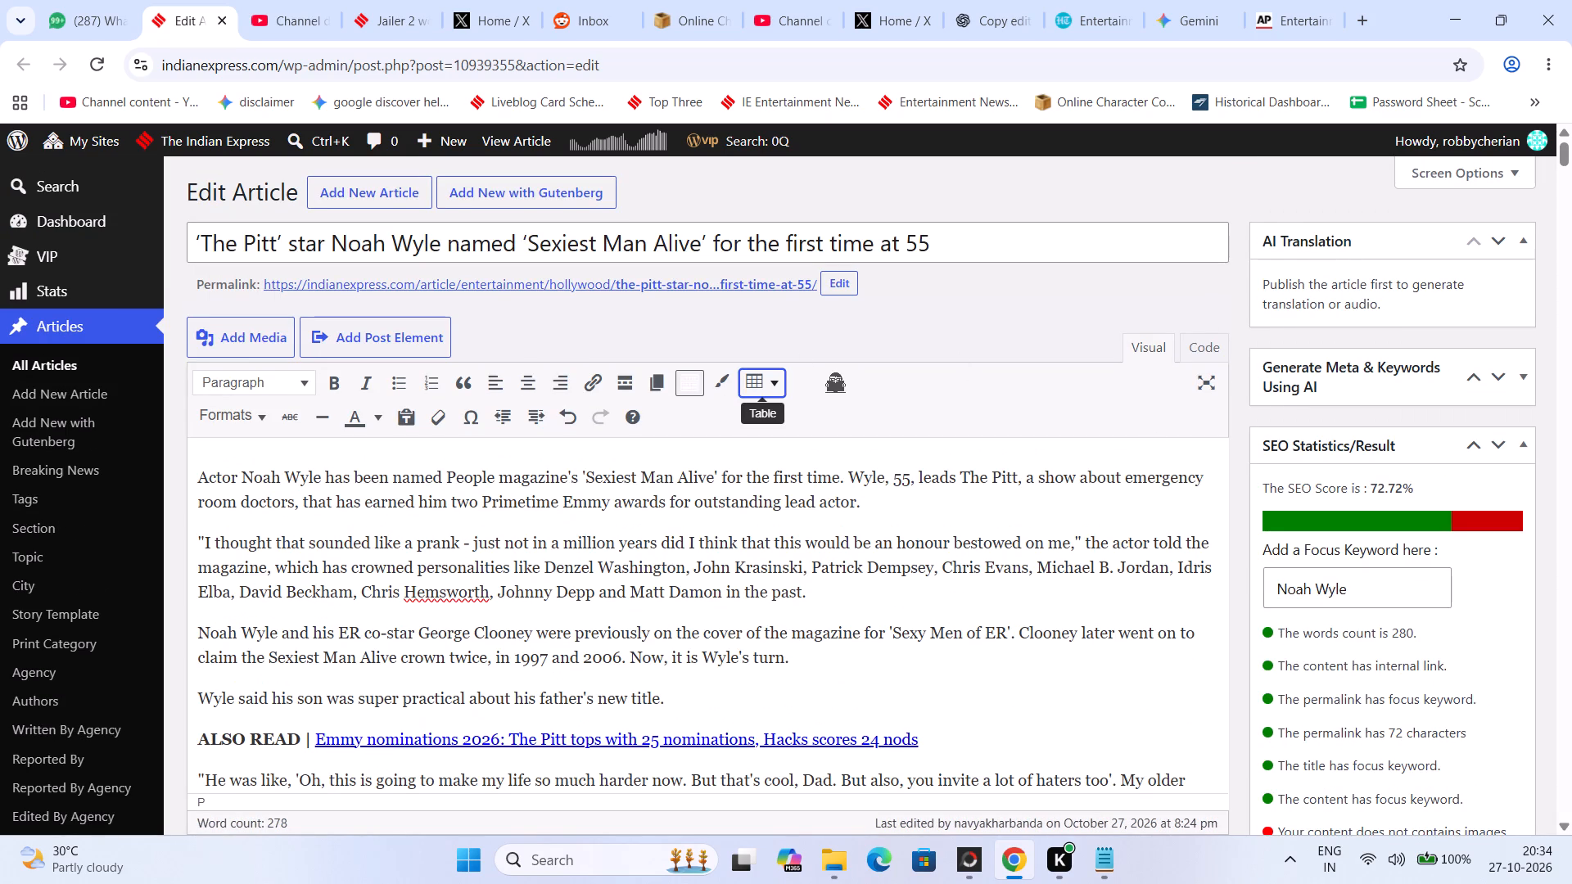
{"action": "scroll", "coordinate": [813, 711], "scroll_direction": "down", "scroll_amount": 2}
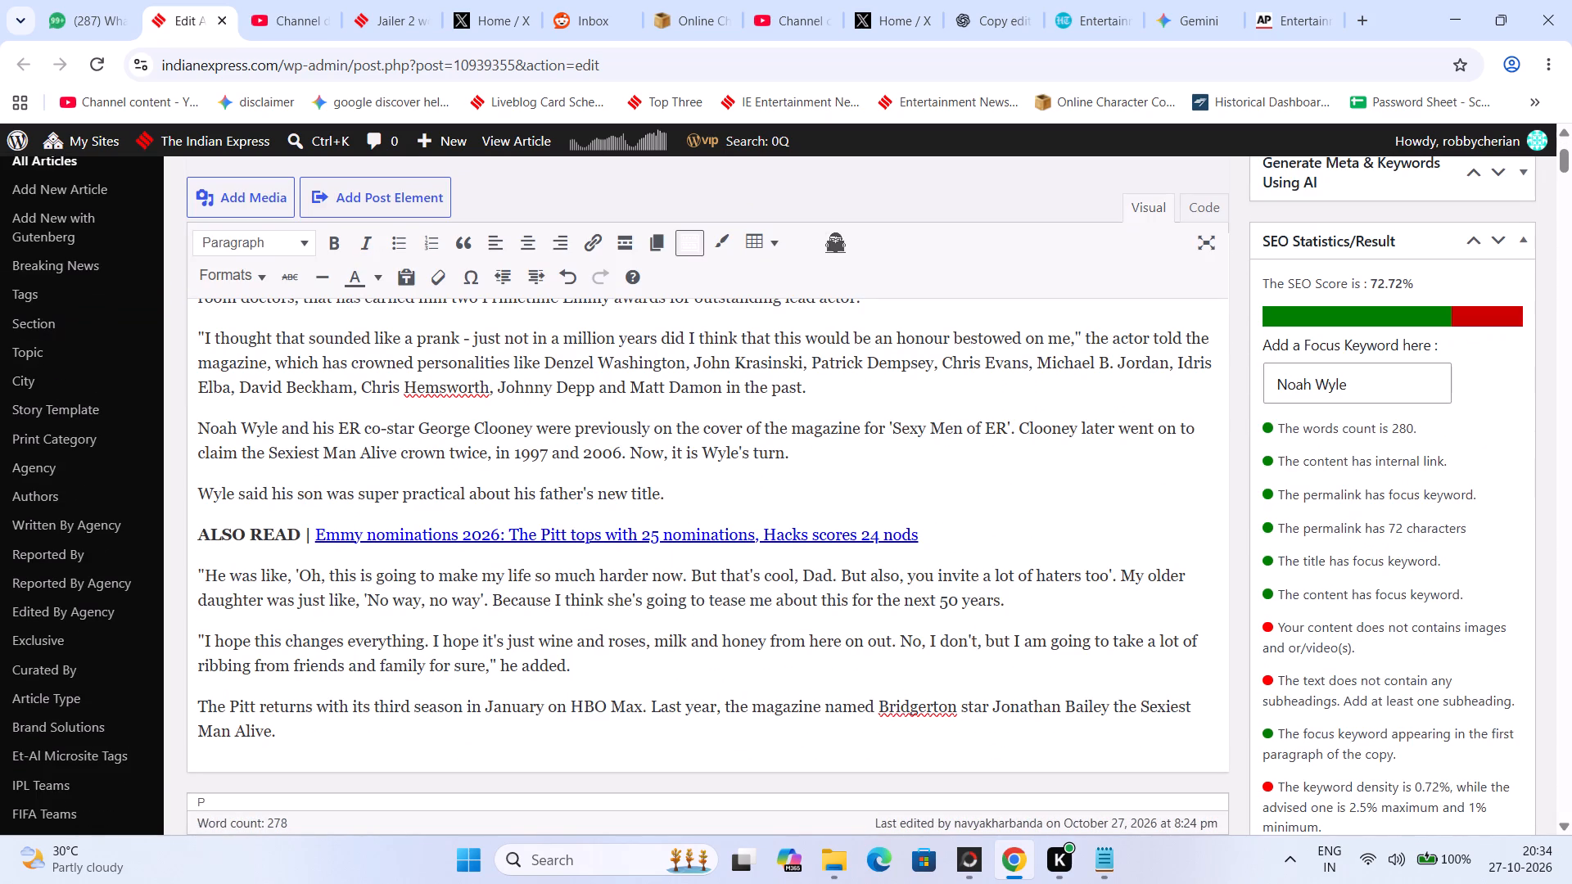
{"action": "left_click_drag", "start_coordinate": [630, 669], "coordinate": [183, 453]}
{"action": "scroll", "coordinate": [482, 569], "scroll_direction": "up", "scroll_amount": 3}
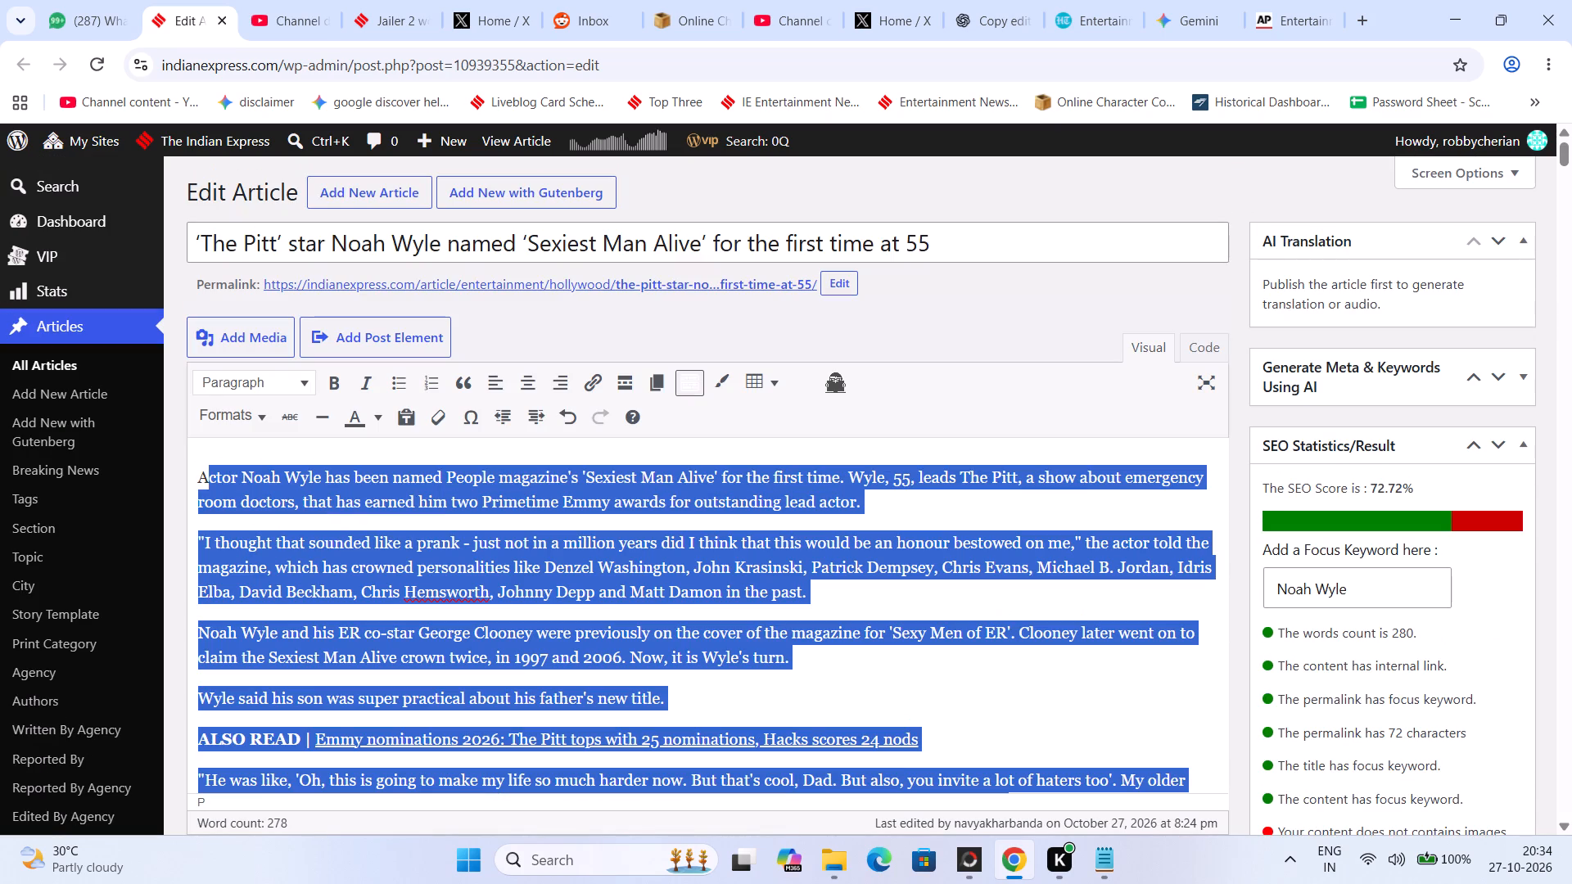
{"action": "right_click", "coordinate": [273, 472]}
{"action": "left_click", "coordinate": [331, 448]}
{"action": "left_click", "coordinate": [1571, 571]}
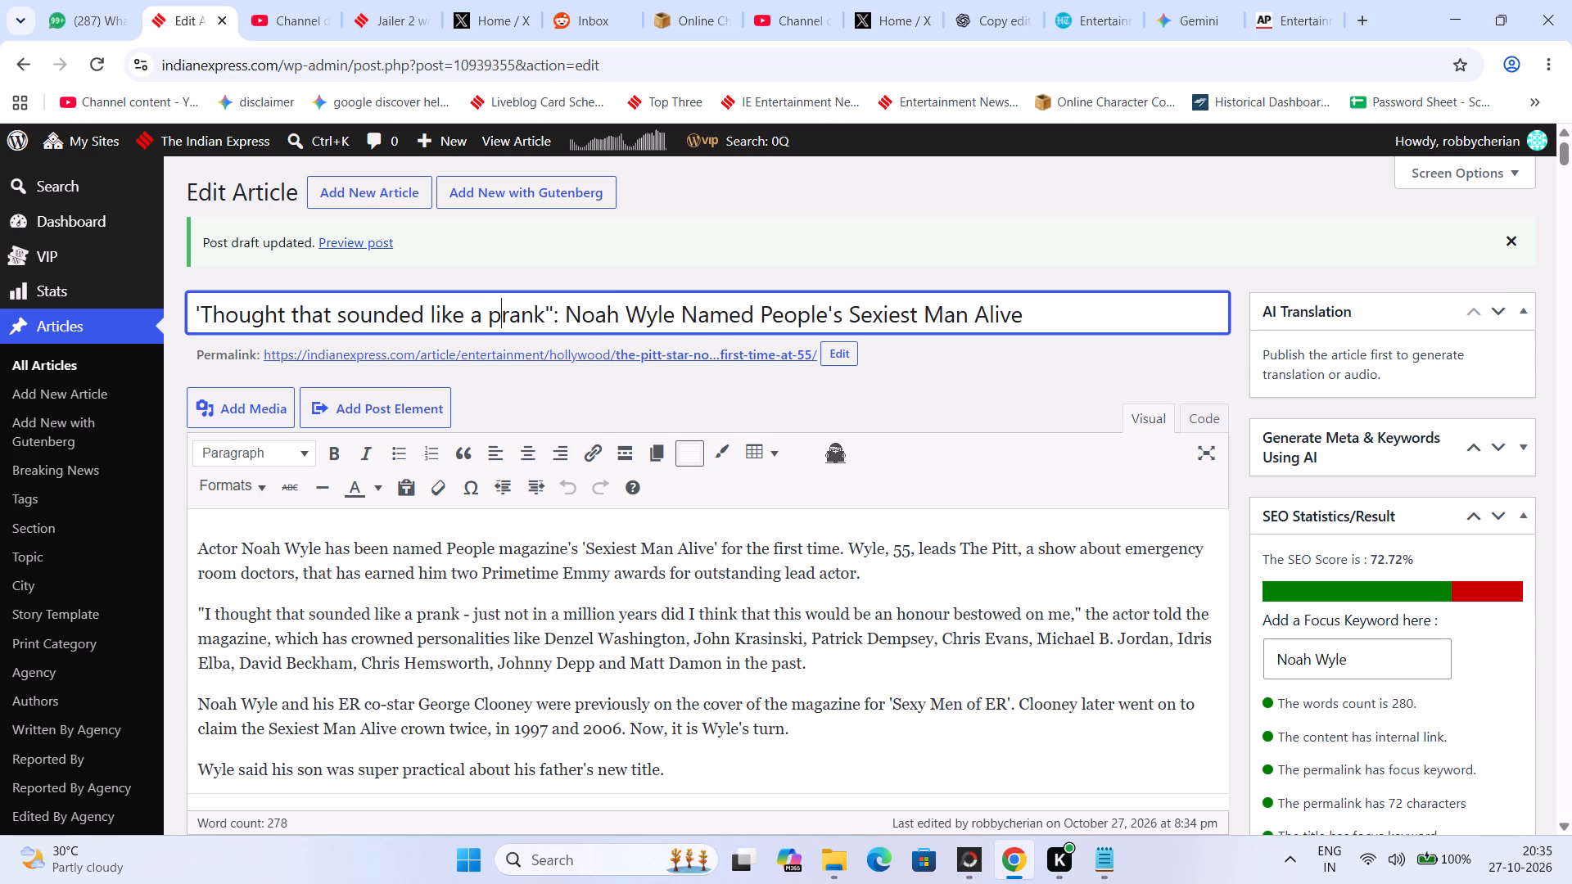
{"action": "left_click", "coordinate": [544, 324]}
{"action": "key", "text": "apostrophe"}
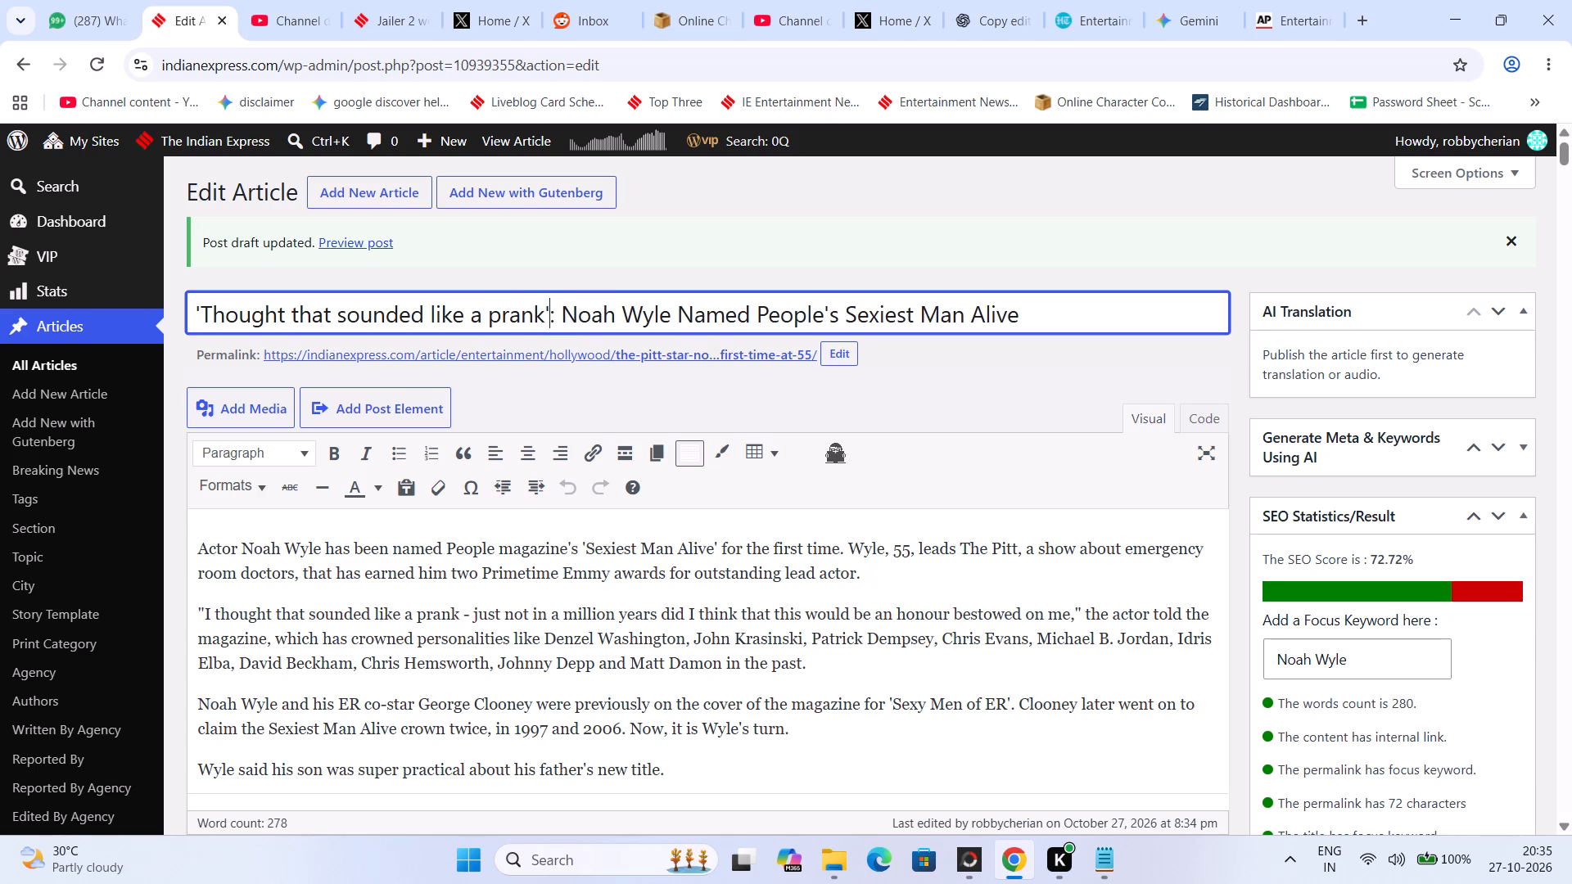
Insert "The Pitt star" before Noah Wyle in the title and change "Named" to lowercase "named".
{"action": "left_click", "coordinate": [567, 327]}
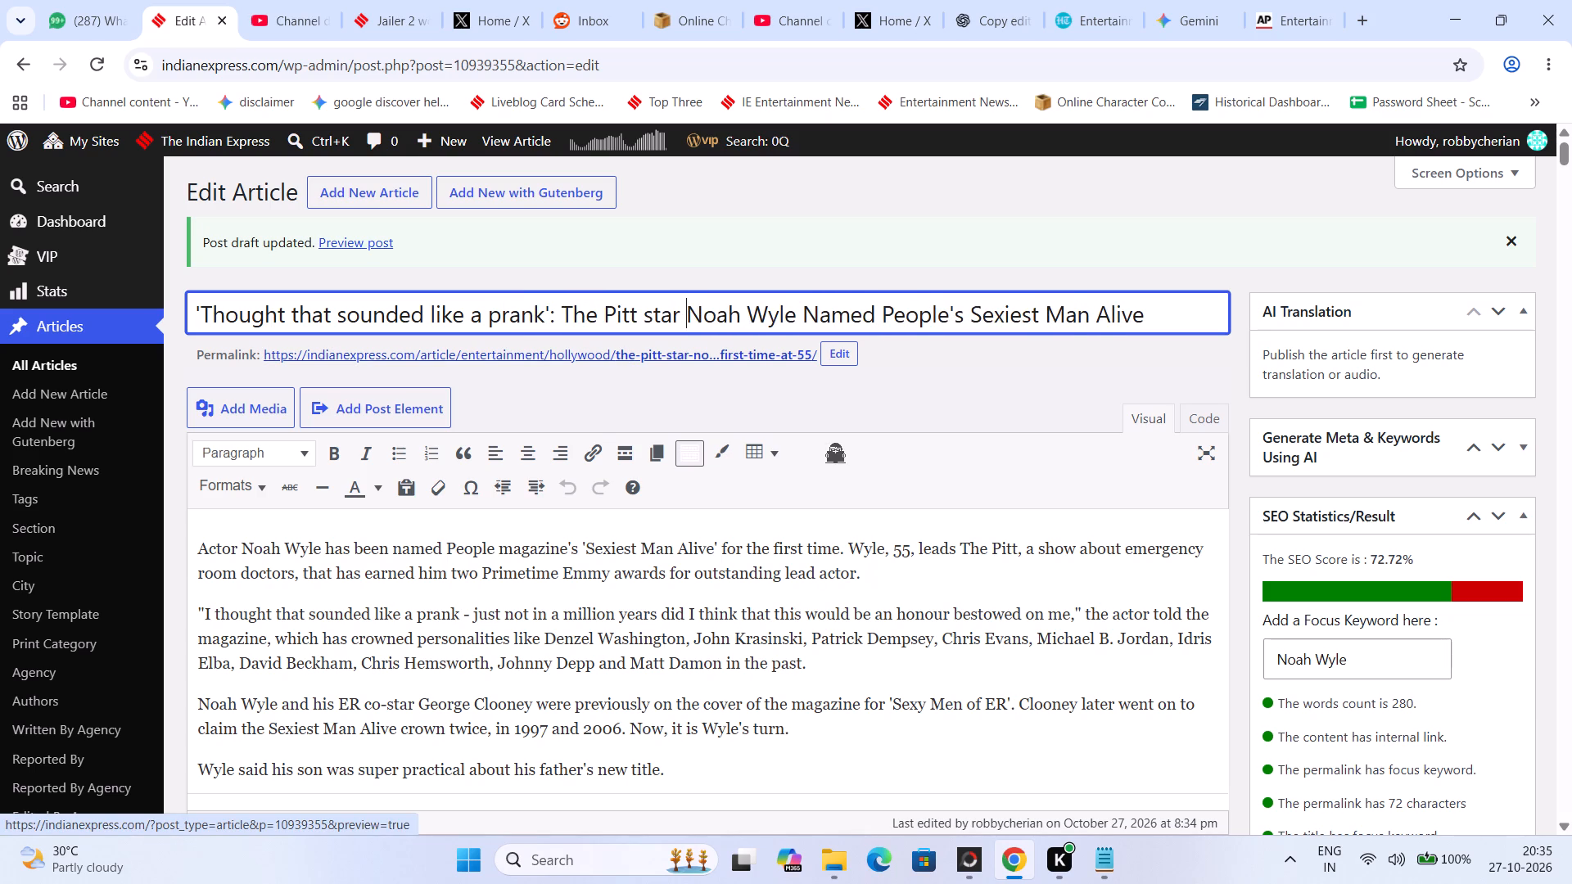
{"action": "key", "text": "Right"}
{"action": "key", "text": "Right"}
{"action": "key", "text": "Right"}
{"action": "key", "text": "Right"}
{"action": "key", "text": "Right"}
{"action": "key", "text": "Right"}
{"action": "key", "text": "Right"}
{"action": "key", "text": "Right"}
{"action": "key", "text": "Right"}
{"action": "key", "text": "Right"}
{"action": "key", "text": "Right"}
{"action": "key", "text": "Right"}
{"action": "key", "text": "Right"}
{"action": "key", "text": "Left"}
{"action": "key", "text": "Left"}
{"action": "key", "text": "BackSpace"}
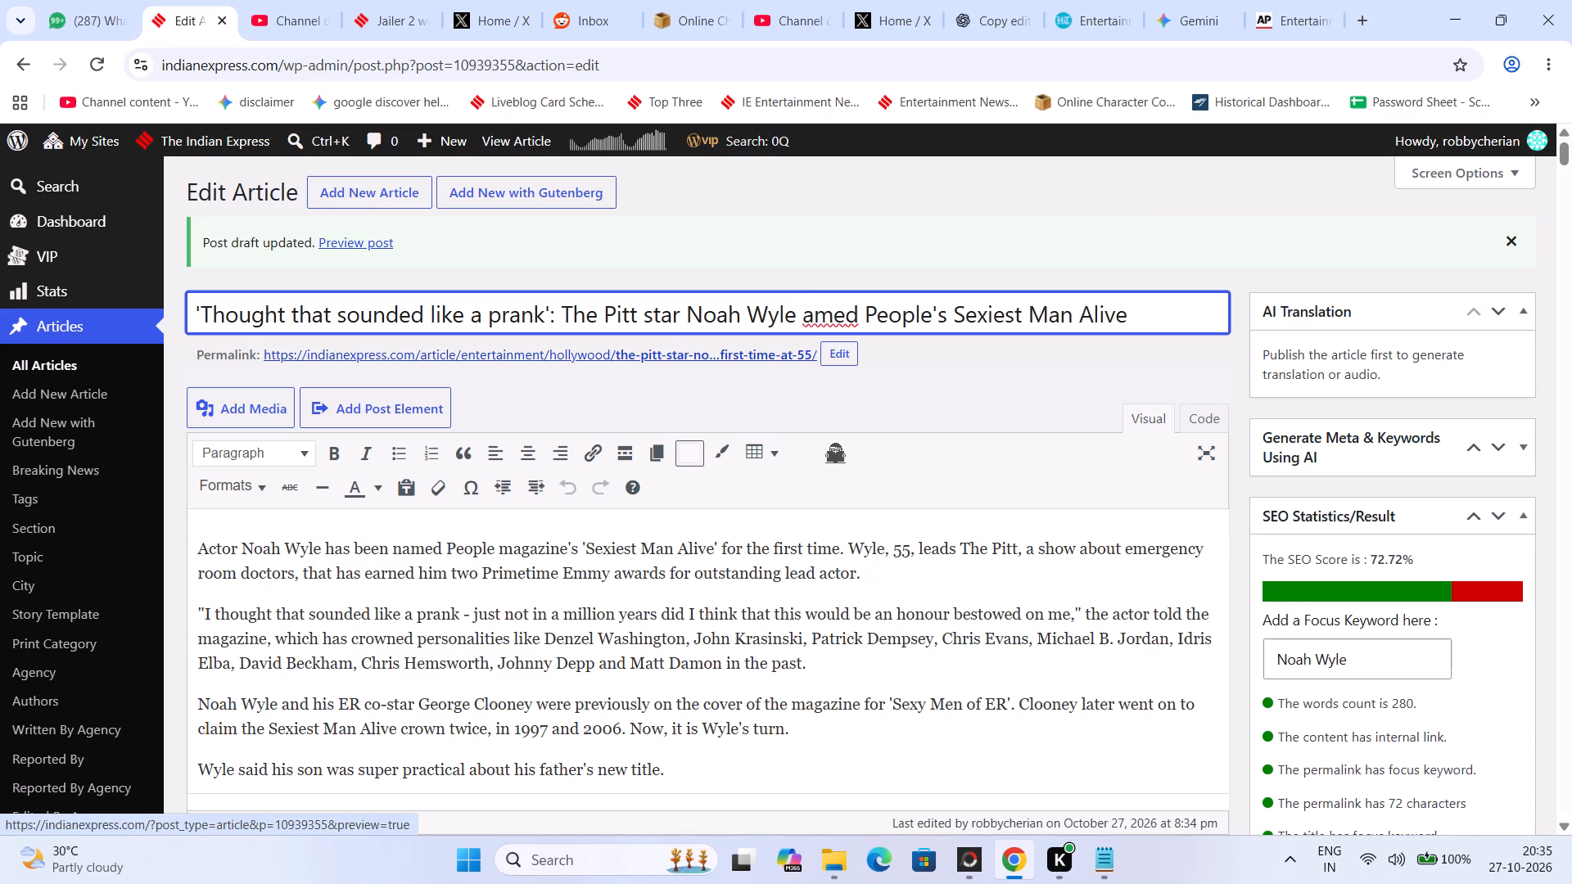
{"action": "key", "text": "n"}
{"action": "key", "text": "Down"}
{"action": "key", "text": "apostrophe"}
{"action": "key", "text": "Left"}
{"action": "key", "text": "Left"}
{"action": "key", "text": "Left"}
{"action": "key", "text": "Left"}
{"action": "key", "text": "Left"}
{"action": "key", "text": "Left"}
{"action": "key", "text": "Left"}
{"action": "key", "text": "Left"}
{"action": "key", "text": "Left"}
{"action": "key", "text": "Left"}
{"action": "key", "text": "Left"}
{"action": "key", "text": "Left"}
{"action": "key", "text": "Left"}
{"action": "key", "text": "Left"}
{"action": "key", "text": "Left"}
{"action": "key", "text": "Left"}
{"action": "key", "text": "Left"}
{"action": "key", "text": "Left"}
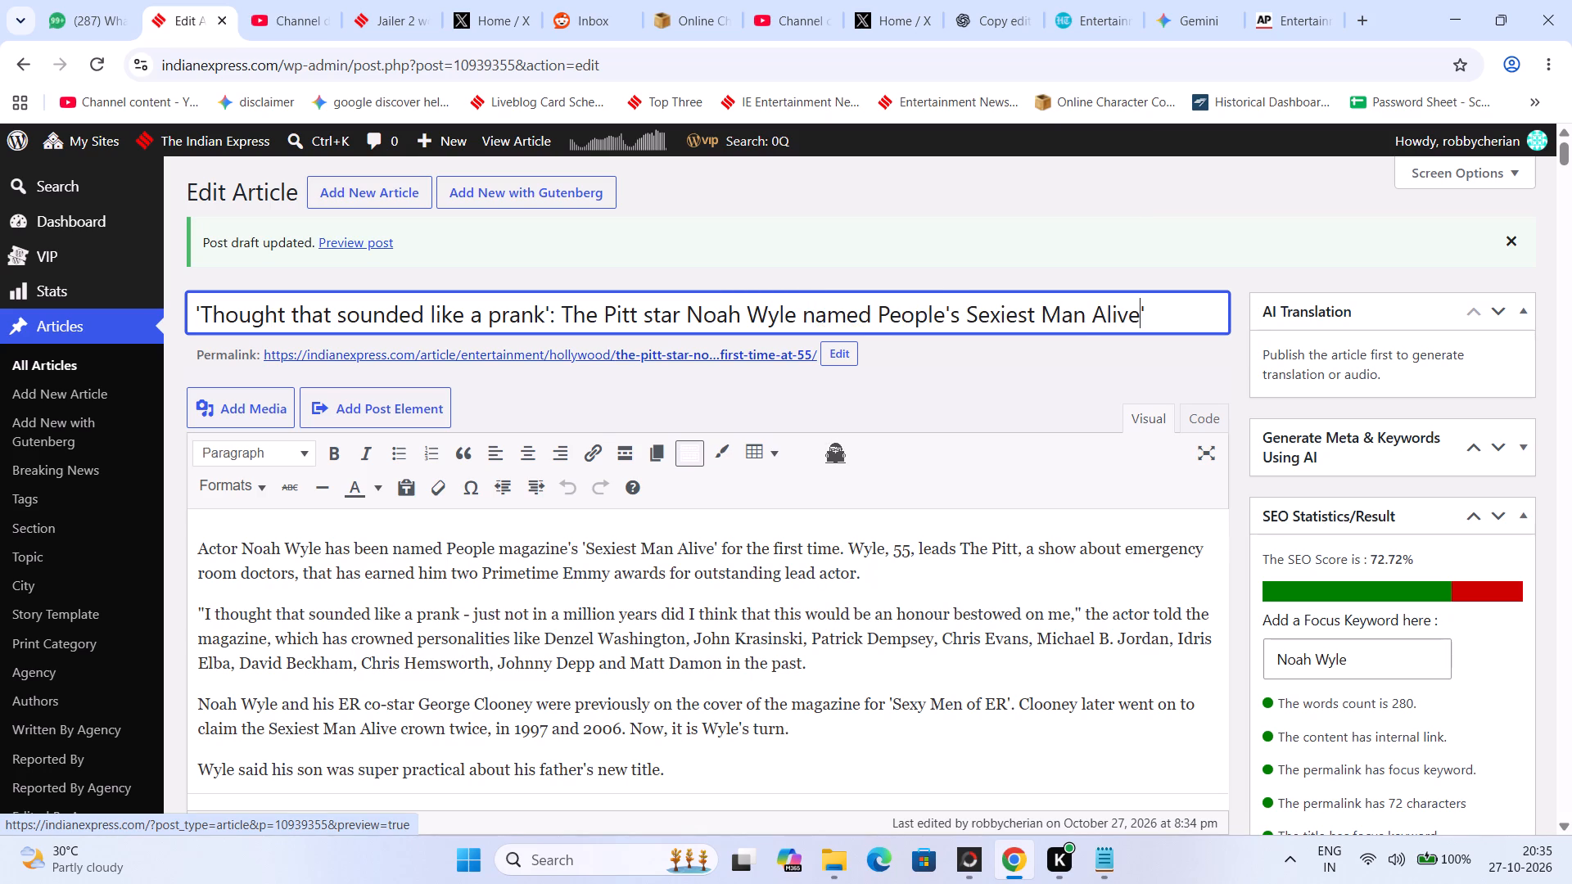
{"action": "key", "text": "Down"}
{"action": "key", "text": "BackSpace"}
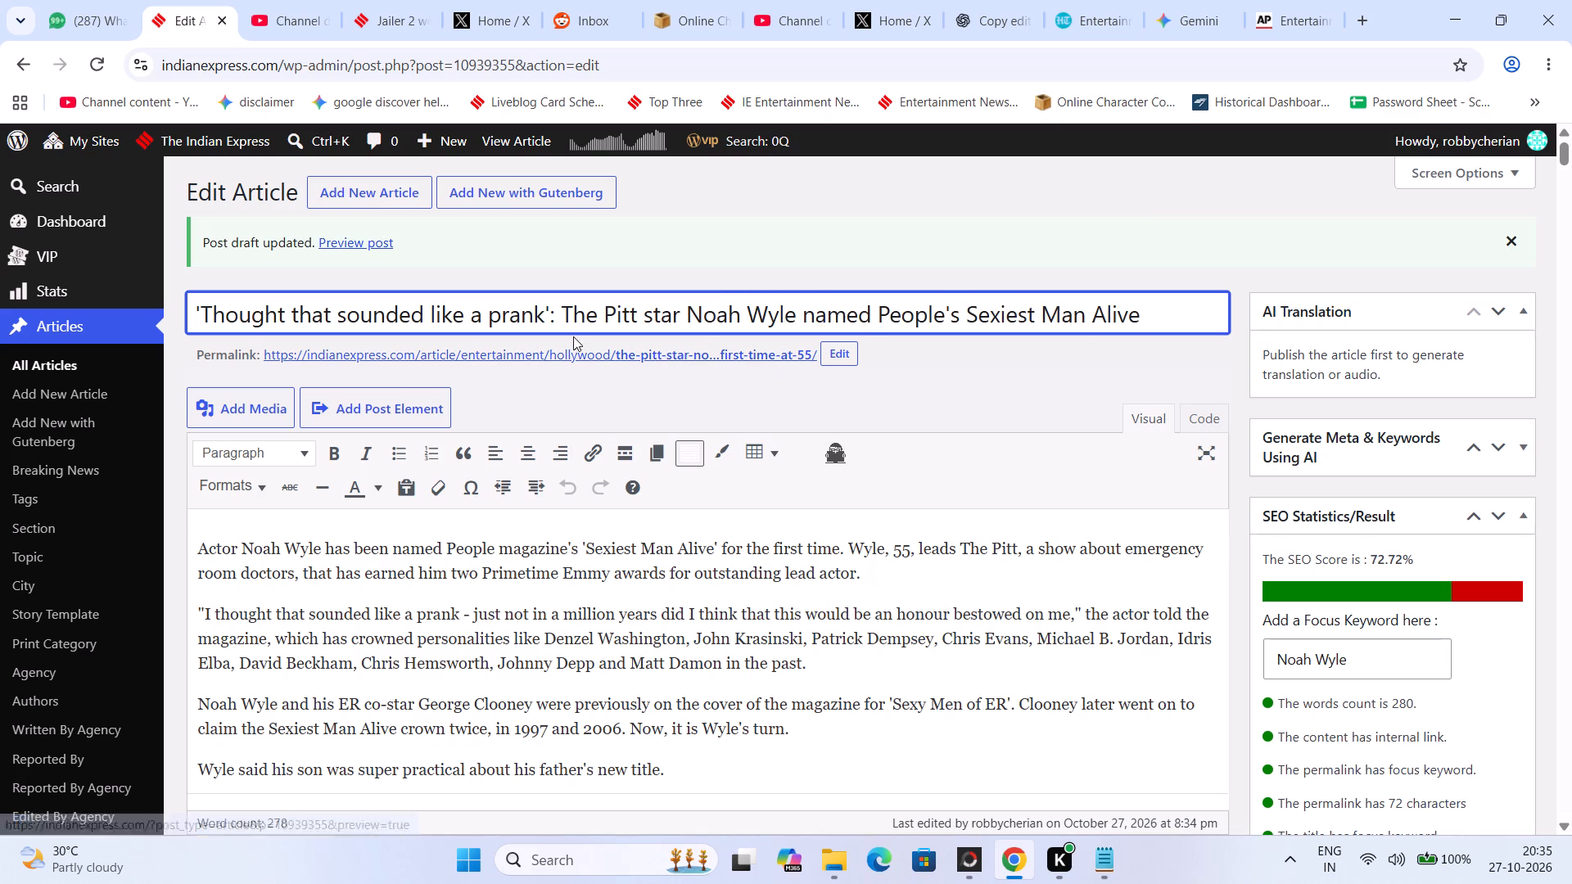
Copy "The Pitt star Noah Wyle named People's Sexiest Man Alive" from the title and replace the Alternate Heading with it.
{"action": "left_click_drag", "start_coordinate": [557, 318], "coordinate": [1154, 318]}
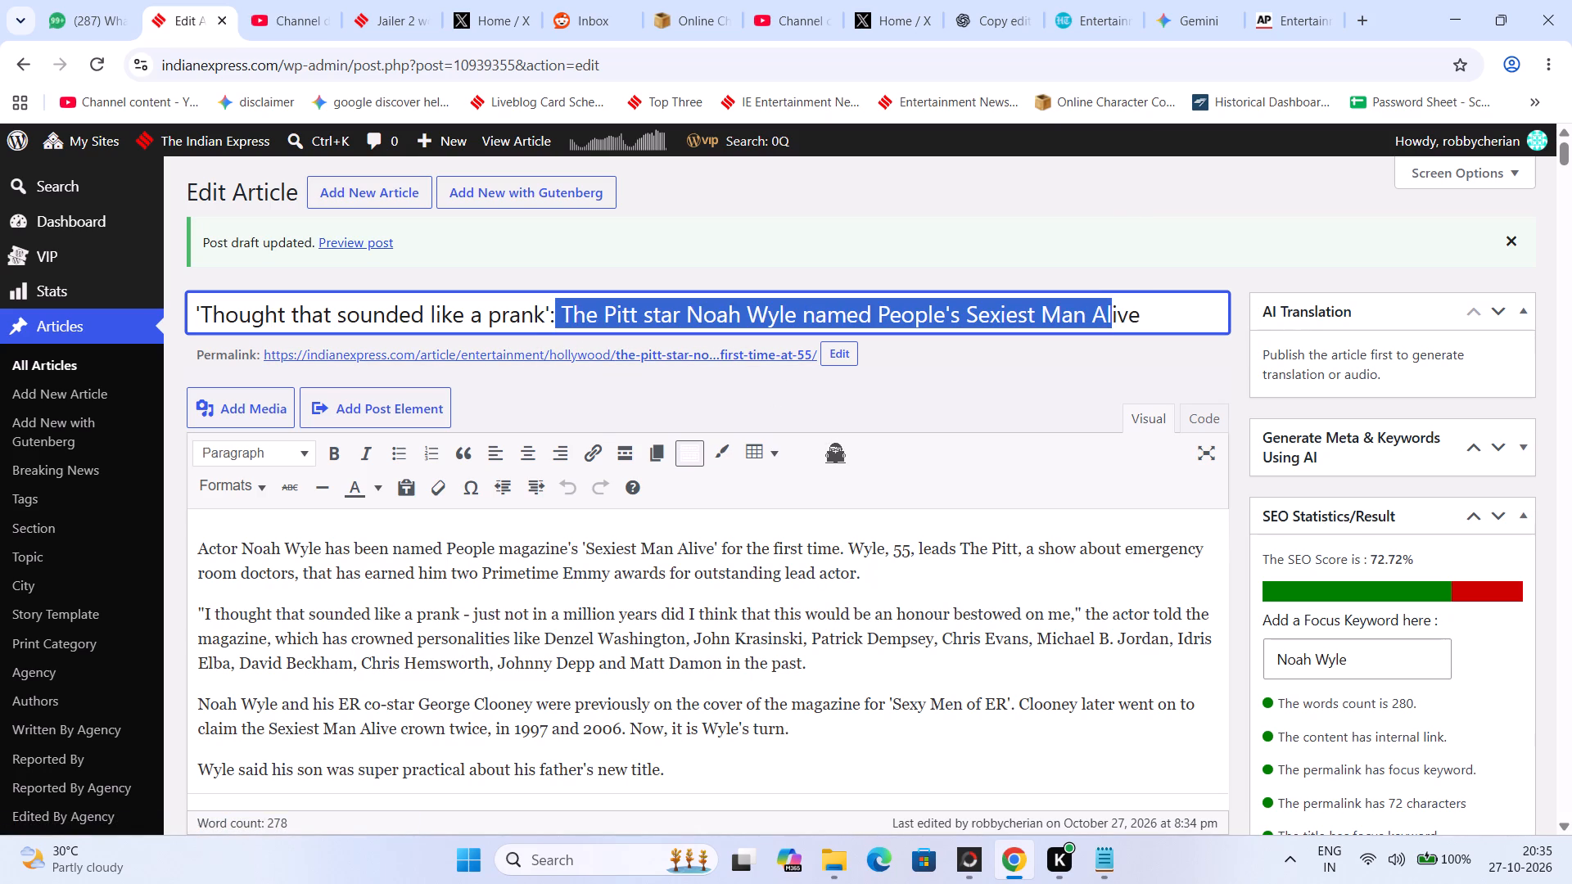
{"action": "left_click_drag", "start_coordinate": [1154, 318], "coordinate": [1299, 318]}
{"action": "key", "text": "ctrl+c"}
{"action": "left_click_drag", "start_coordinate": [1565, 156], "coordinate": [1559, 490]}
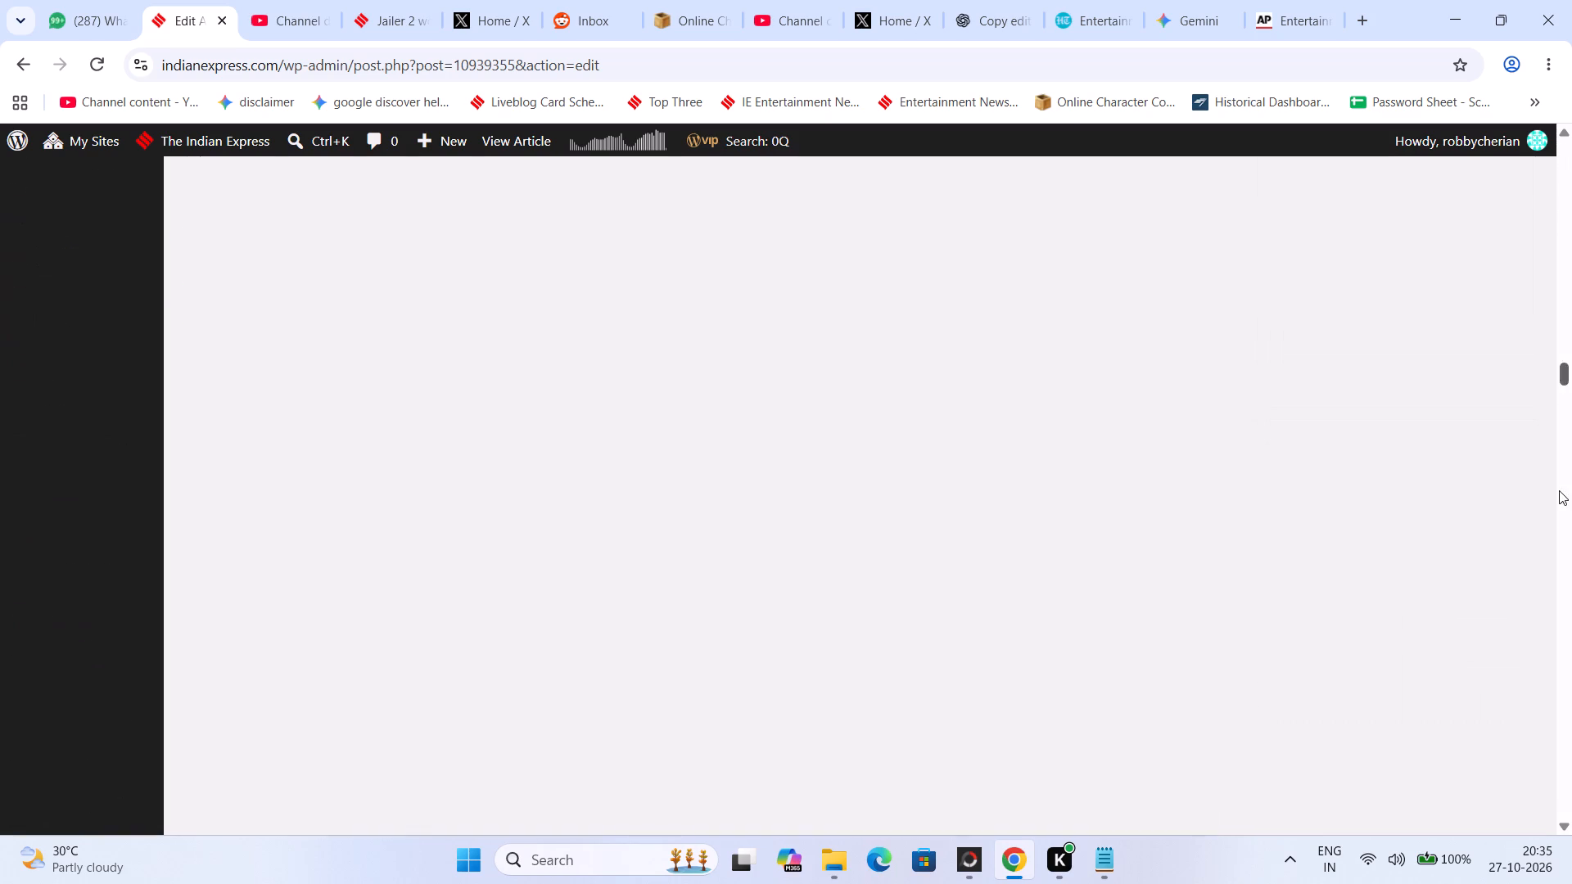
{"action": "left_click_drag", "start_coordinate": [1559, 490], "coordinate": [1571, 883]}
{"action": "scroll", "coordinate": [708, 323], "scroll_direction": "up", "scroll_amount": 2}
{"action": "triple_click", "coordinate": [533, 401]}
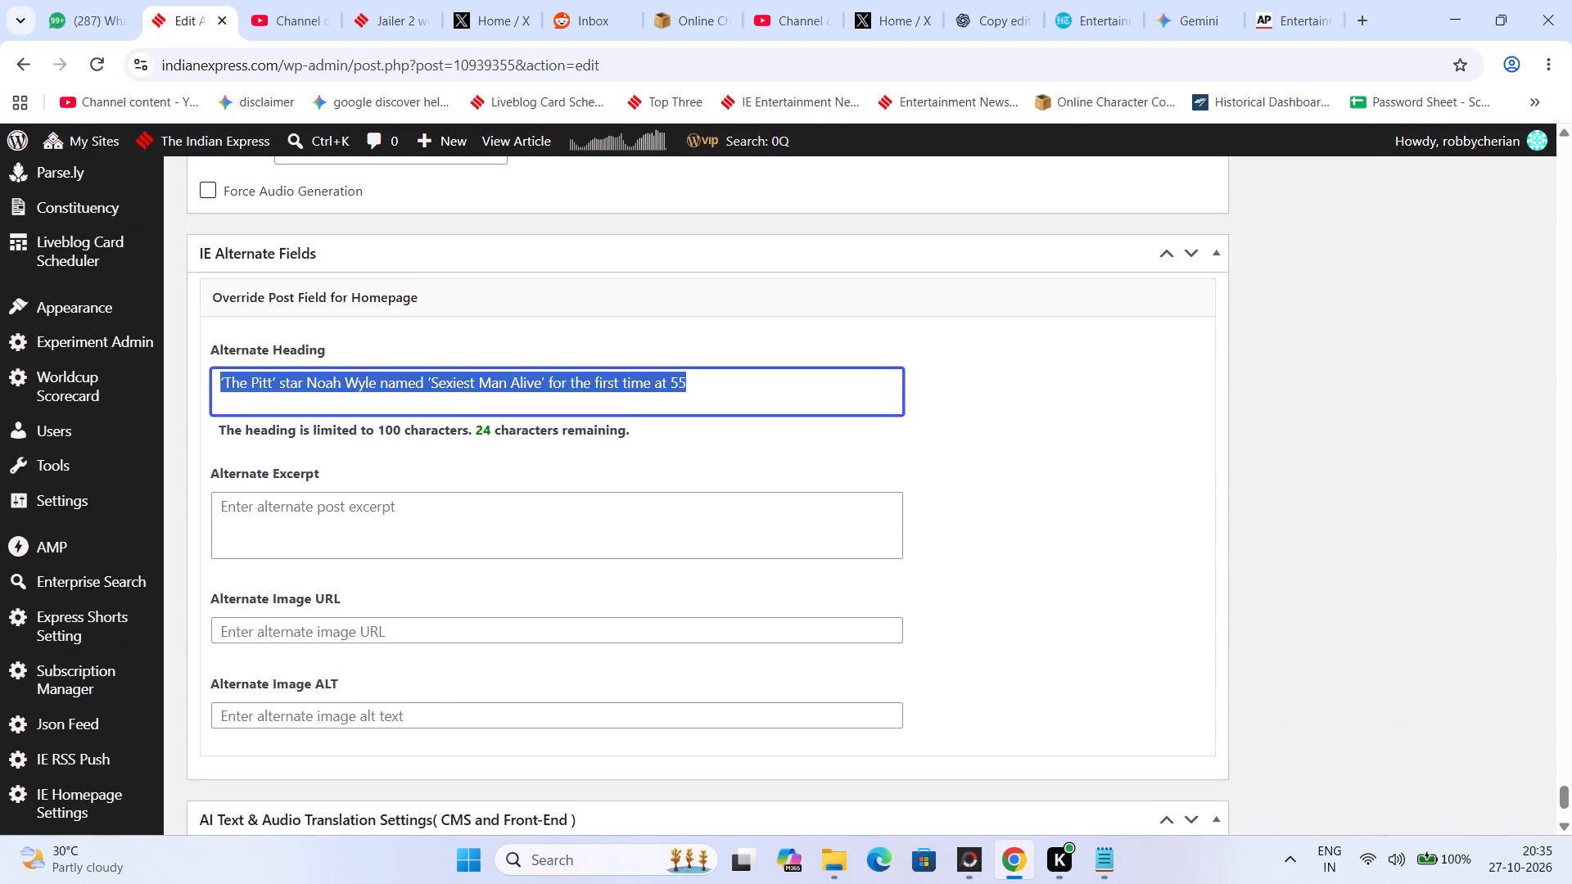
{"action": "key", "text": "ctrl+v"}
Review the article's title, body text, excerpt and SEO statistics.
{"action": "left_click", "coordinate": [1571, 300]}
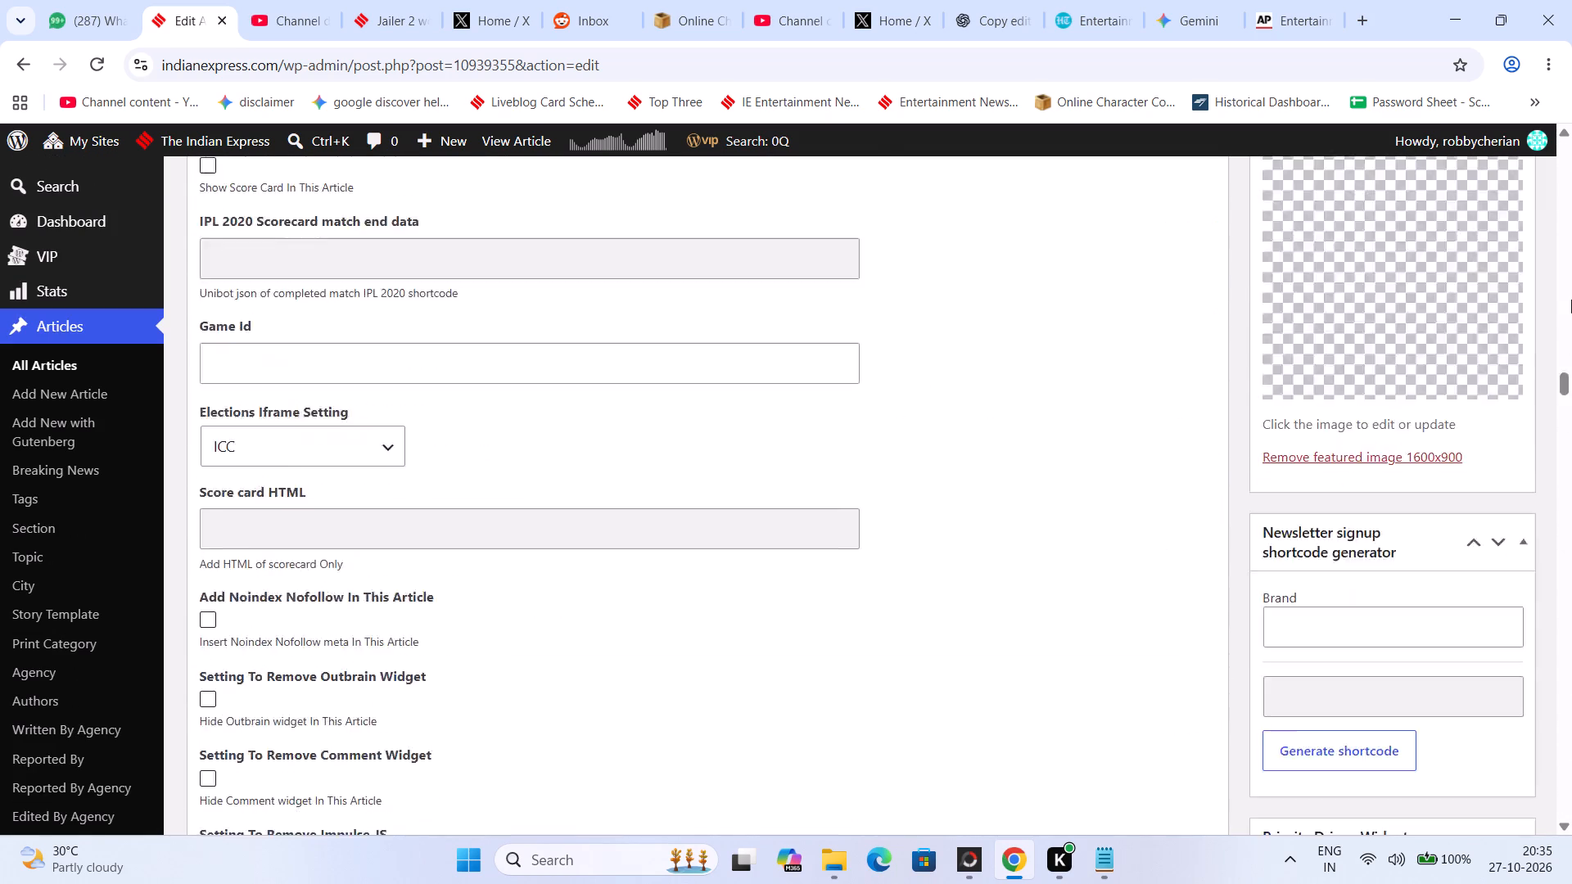
{"action": "left_click_drag", "start_coordinate": [1571, 300], "coordinate": [1571, 137]}
{"action": "scroll", "coordinate": [809, 593], "scroll_direction": "down", "scroll_amount": 7}
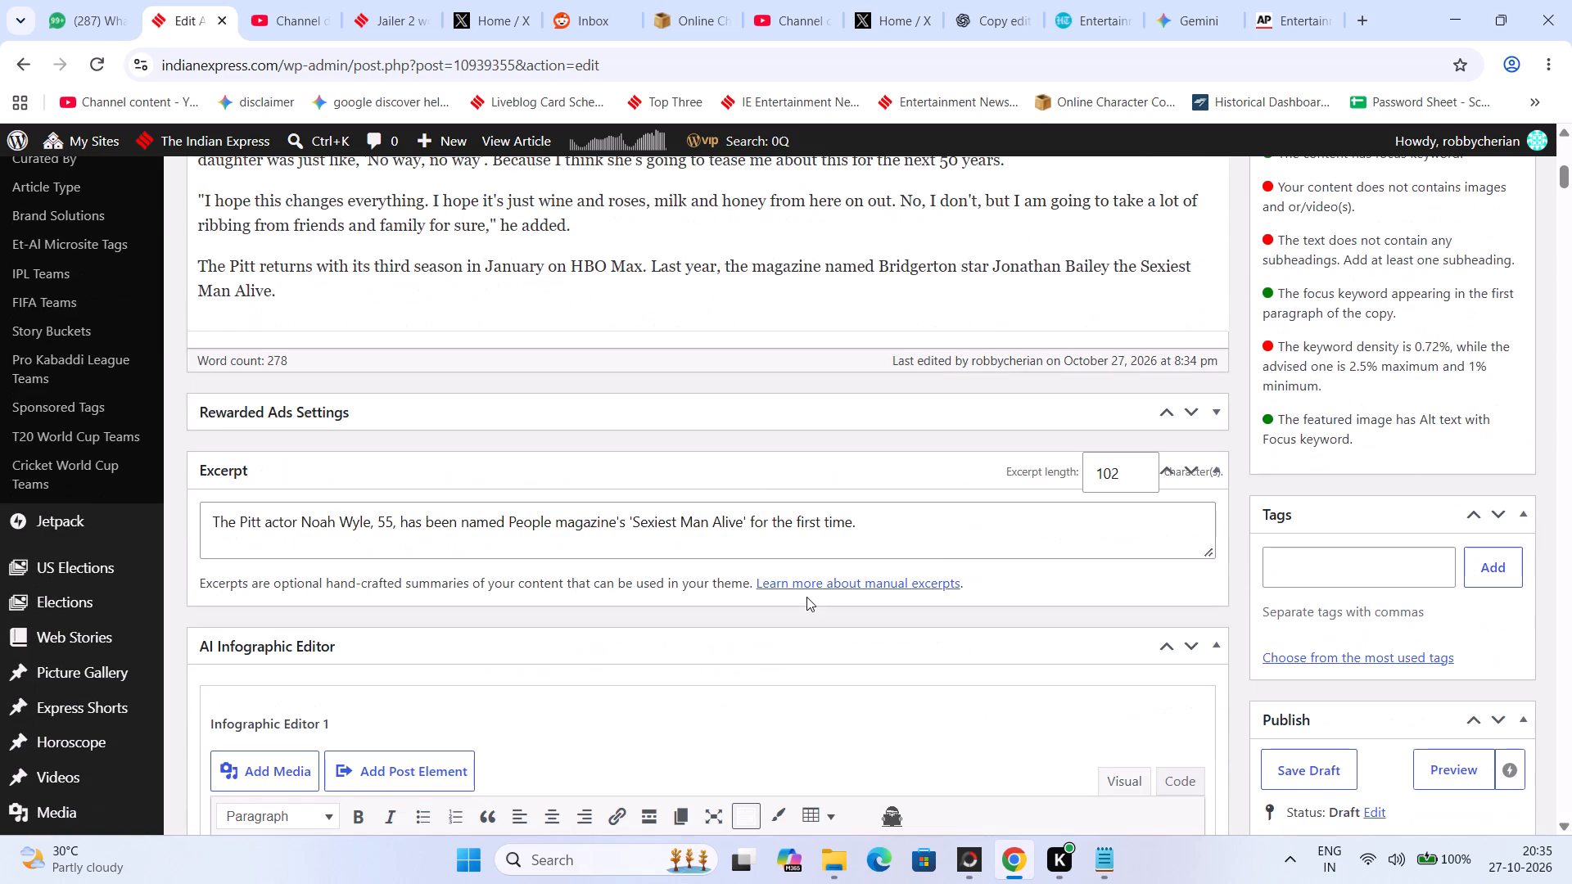
{"action": "scroll", "coordinate": [806, 597], "scroll_direction": "up", "scroll_amount": 5}
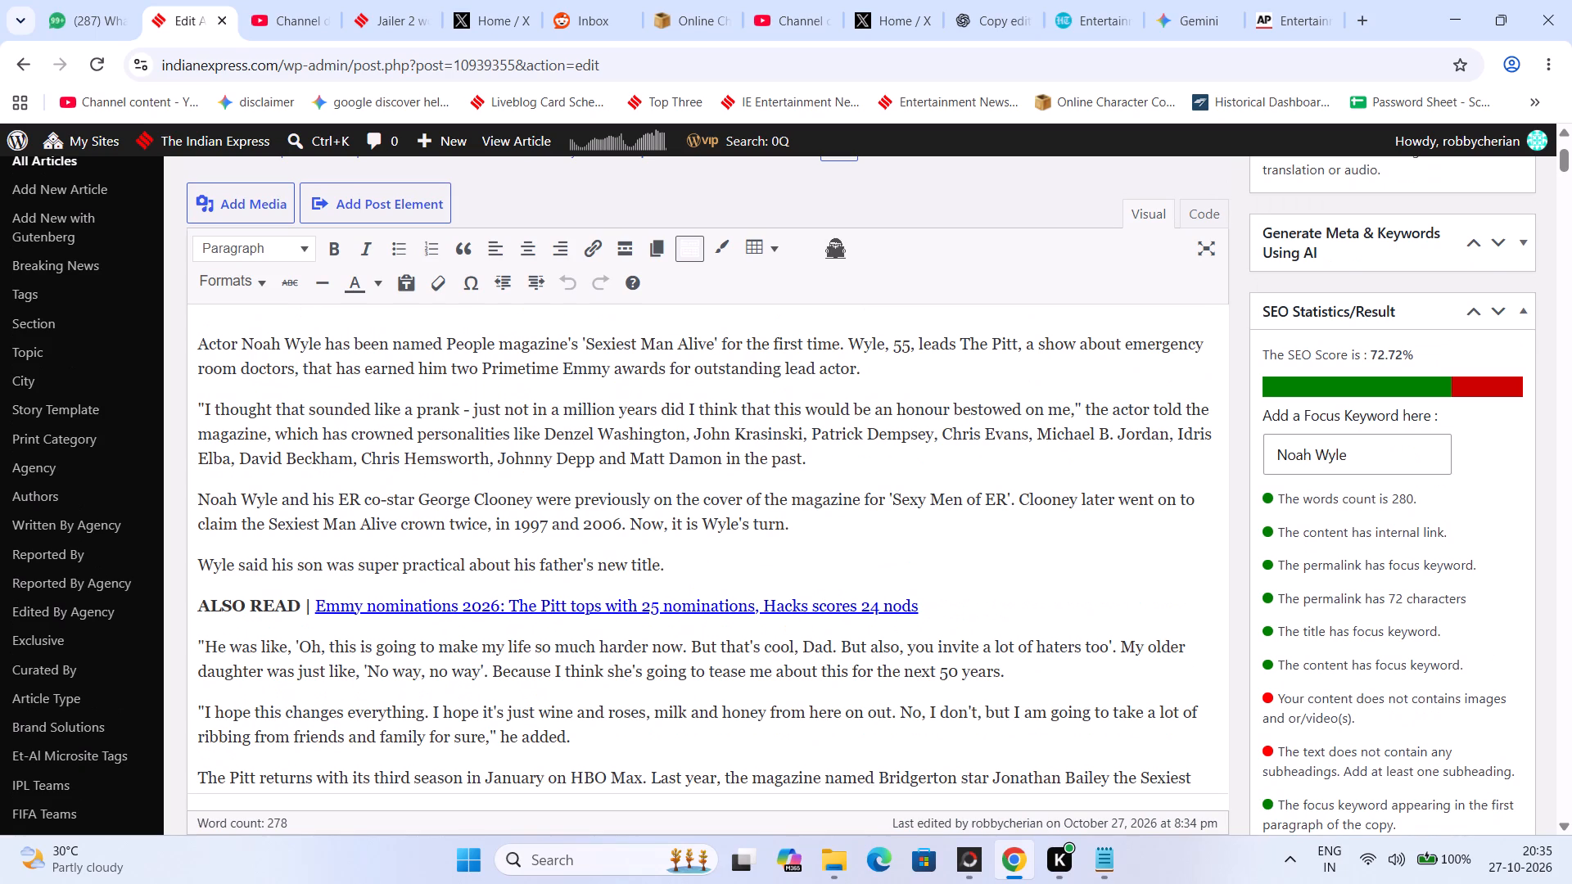
{"action": "scroll", "coordinate": [572, 639], "scroll_direction": "down", "scroll_amount": 1}
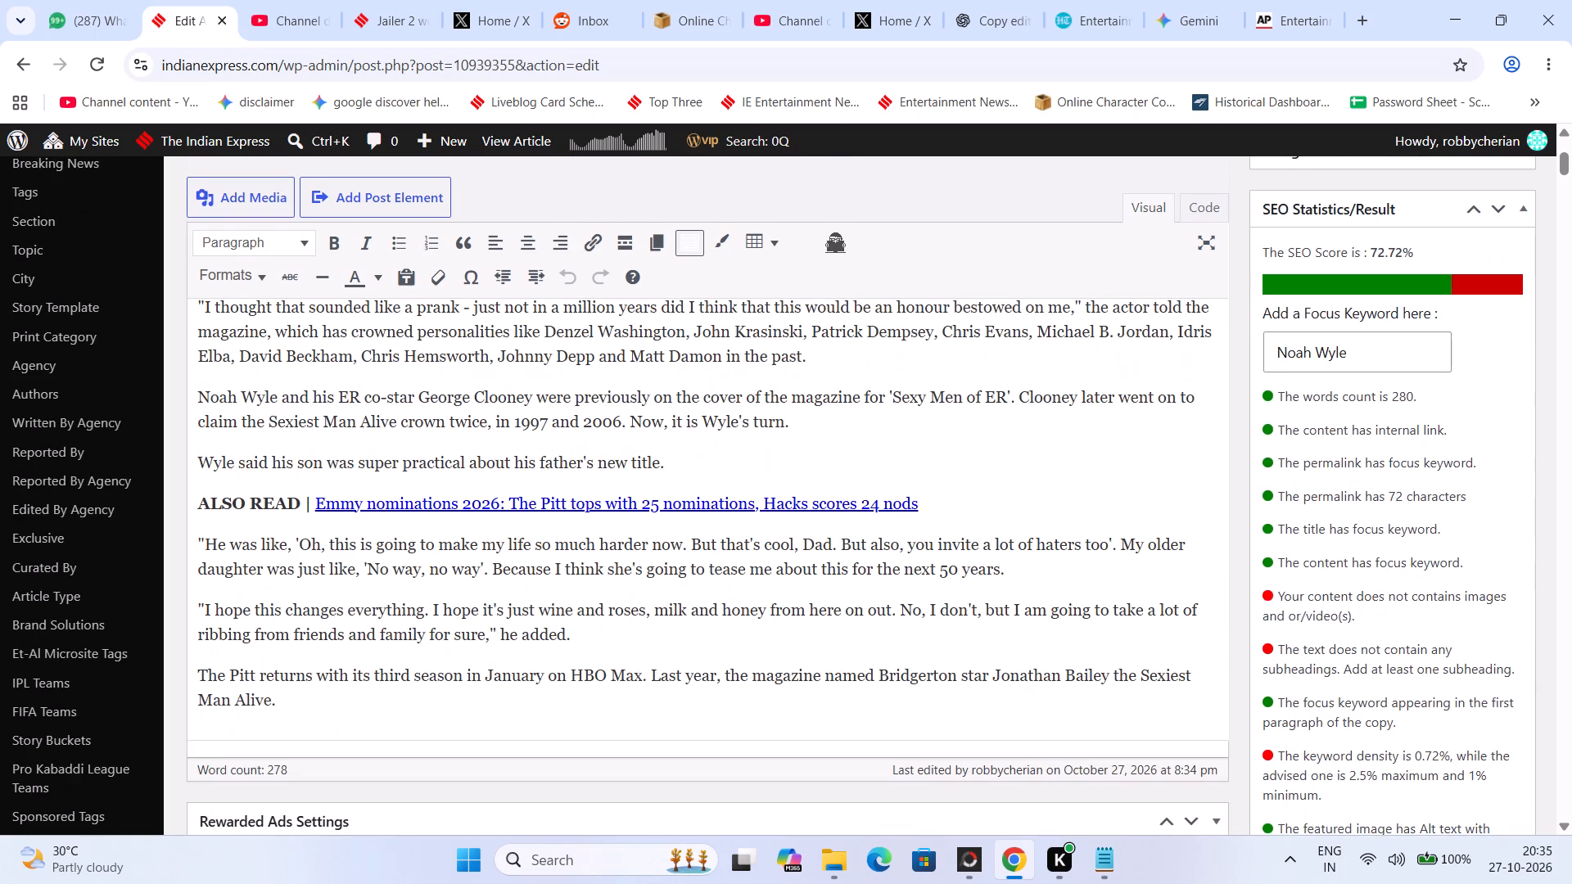
{"action": "scroll", "coordinate": [572, 639], "scroll_direction": "up", "scroll_amount": 2}
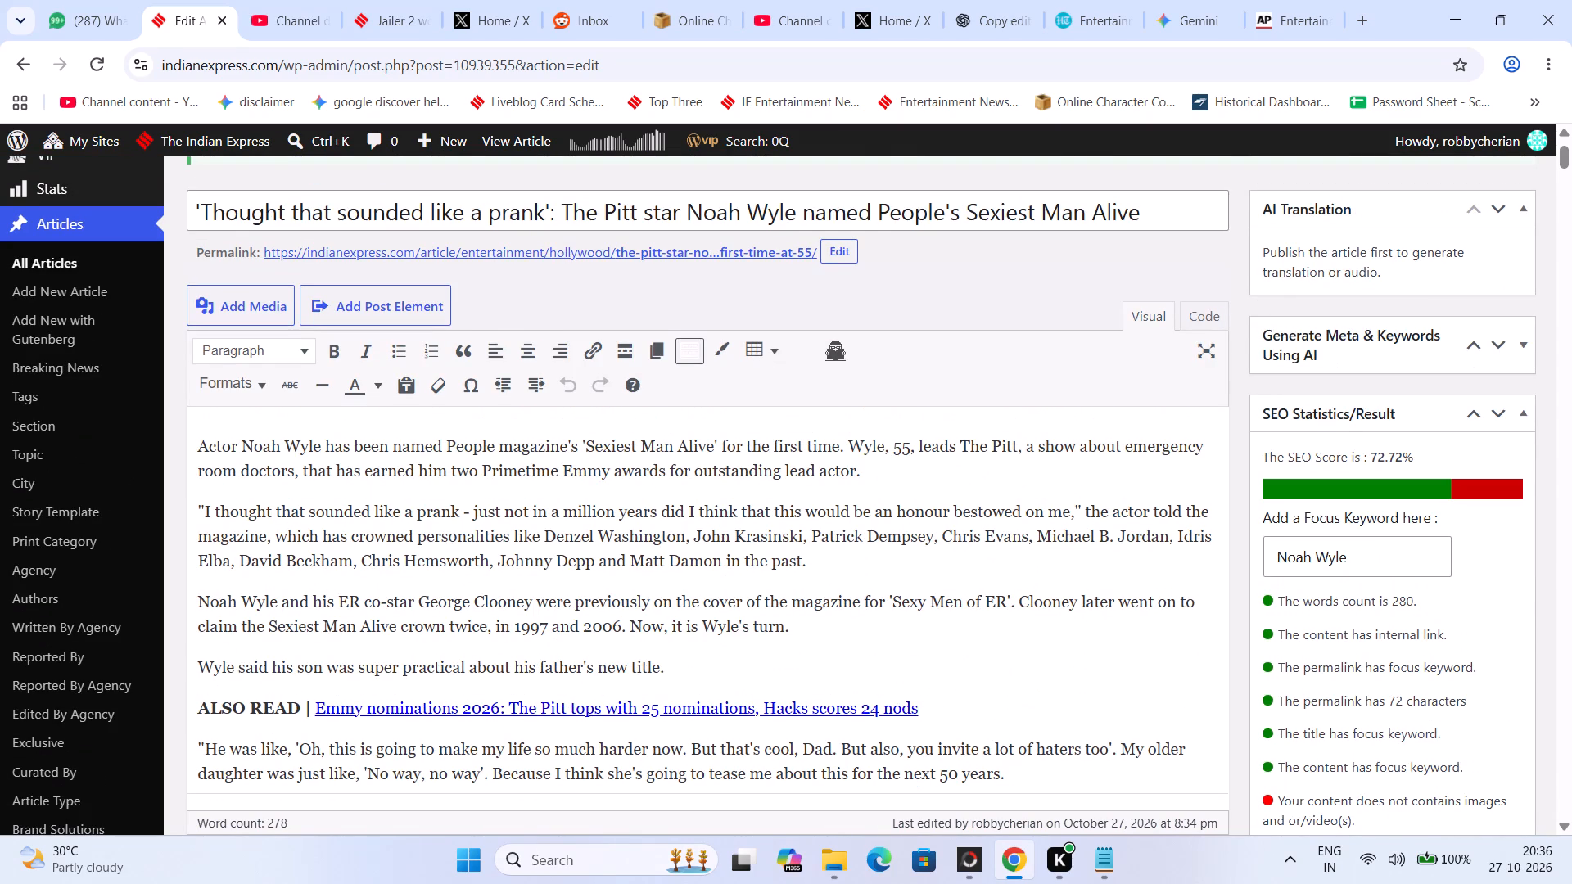
In the SEO keywords, change "Noah Wyle news" to "Noah Wyle actor" and "Noah Wyle pics" to "actor Noah Wyle".
{"action": "scroll", "coordinate": [382, 557], "scroll_direction": "down", "scroll_amount": 10}
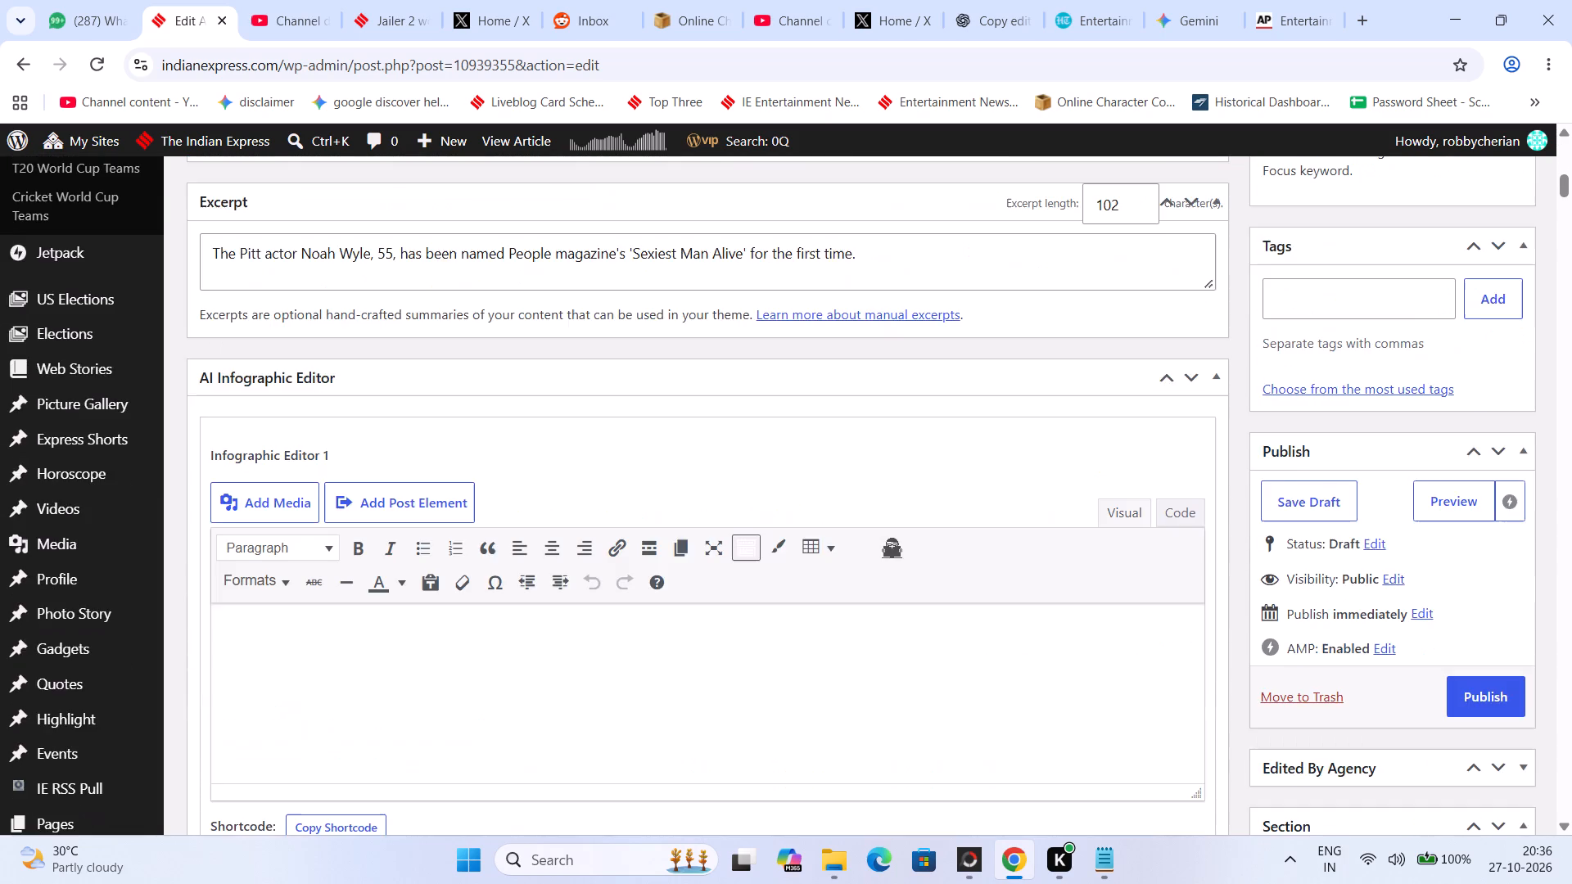
{"action": "scroll", "coordinate": [382, 557], "scroll_direction": "down", "scroll_amount": 9}
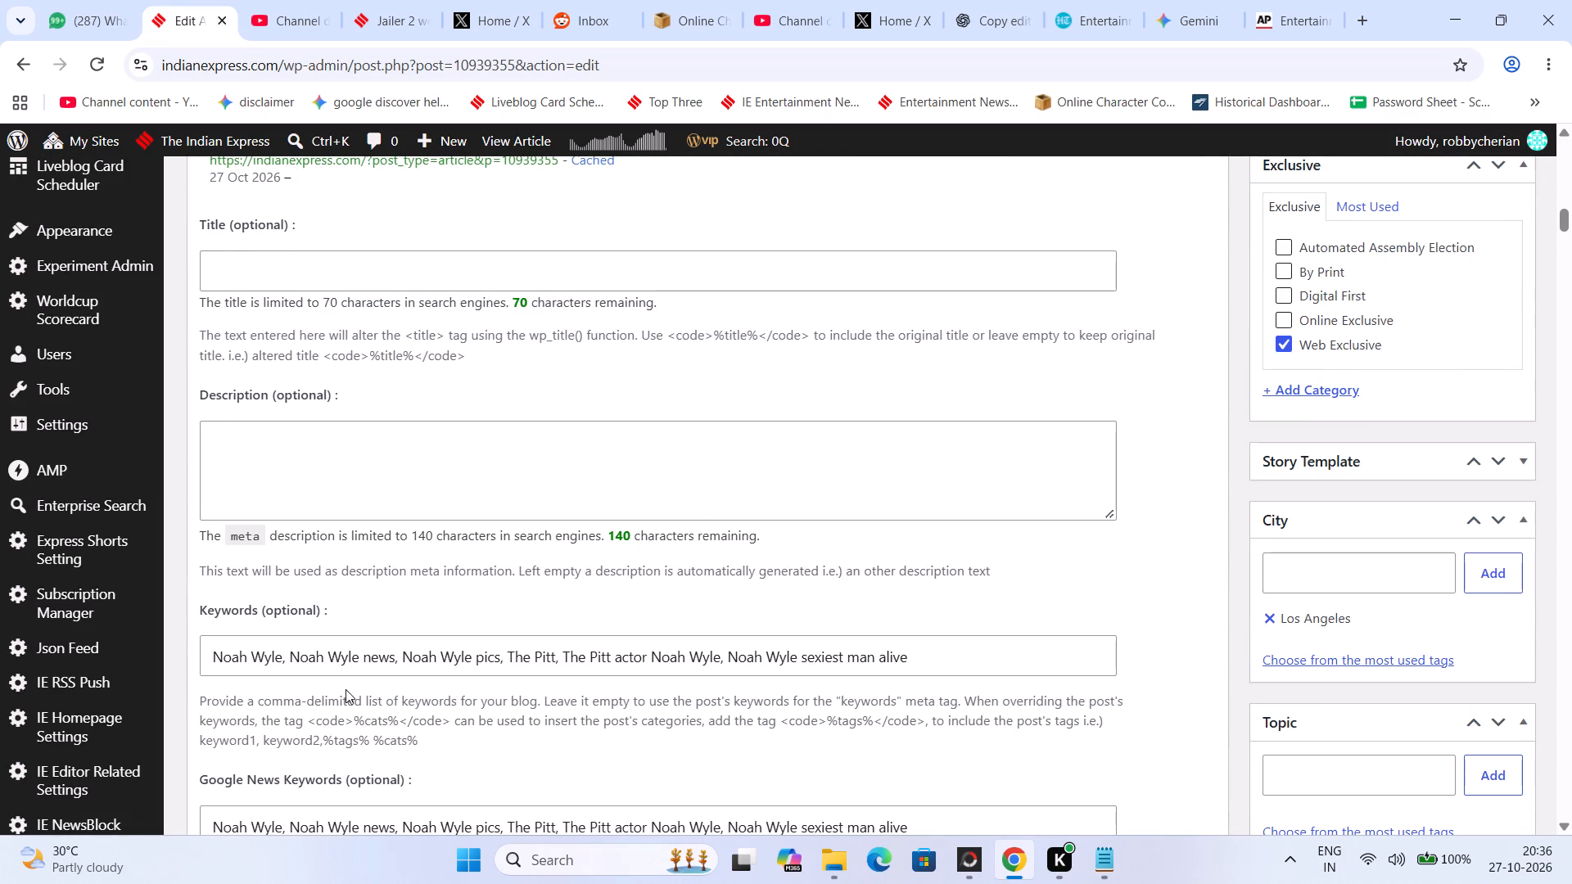
{"action": "left_click_drag", "start_coordinate": [359, 670], "coordinate": [395, 666]}
{"action": "key", "text": "space"}
{"action": "type", "text": "a"}
{"action": "type", "text": "ct"}
{"action": "type", "text": "or"}
{"action": "key", "text": "Right"}
{"action": "key", "text": "Right"}
{"action": "type", "text": "actor"}
{"action": "key", "text": "space"}
{"action": "key", "text": "Right"}
{"action": "key", "text": "Right"}
{"action": "key", "text": "Right"}
{"action": "key", "text": "Right"}
{"action": "key", "text": "Right"}
{"action": "key", "text": "Right"}
{"action": "key", "text": "Right"}
{"action": "key", "text": "Right"}
{"action": "key", "text": "Right"}
{"action": "key", "text": "Right"}
{"action": "key", "text": "Right"}
{"action": "key", "text": "Right"}
{"action": "key", "text": "Right"}
{"action": "key", "text": "Right"}
{"action": "key", "text": "Right"}
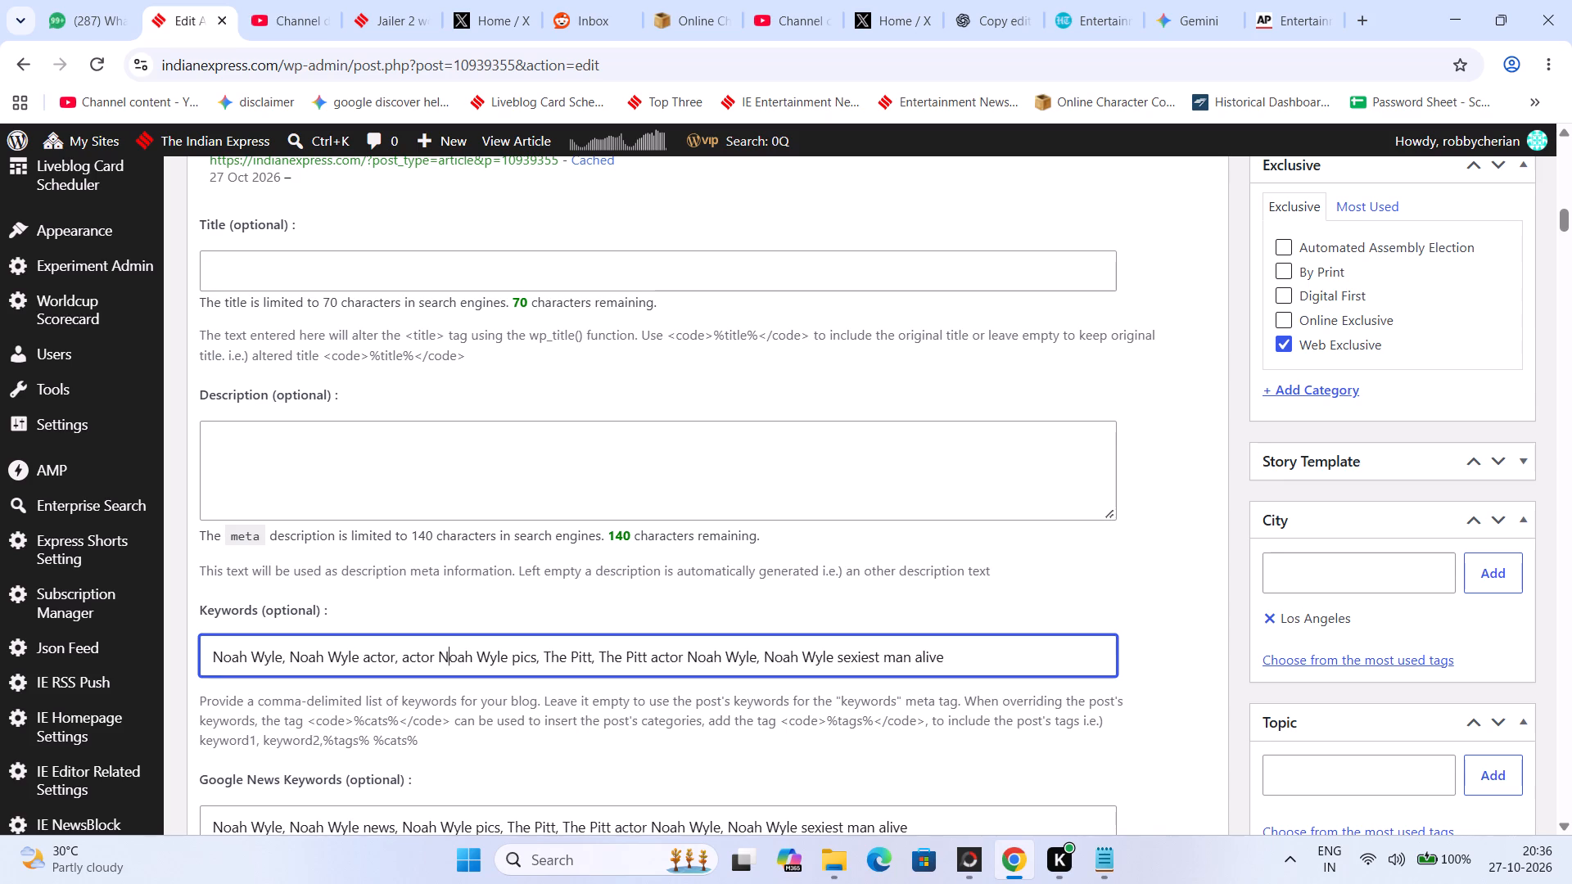
{"action": "key", "text": "Left"}
{"action": "key", "text": "BackSpace"}
{"action": "key", "text": "BackSpace"}
{"action": "key", "text": "BackSpace"}
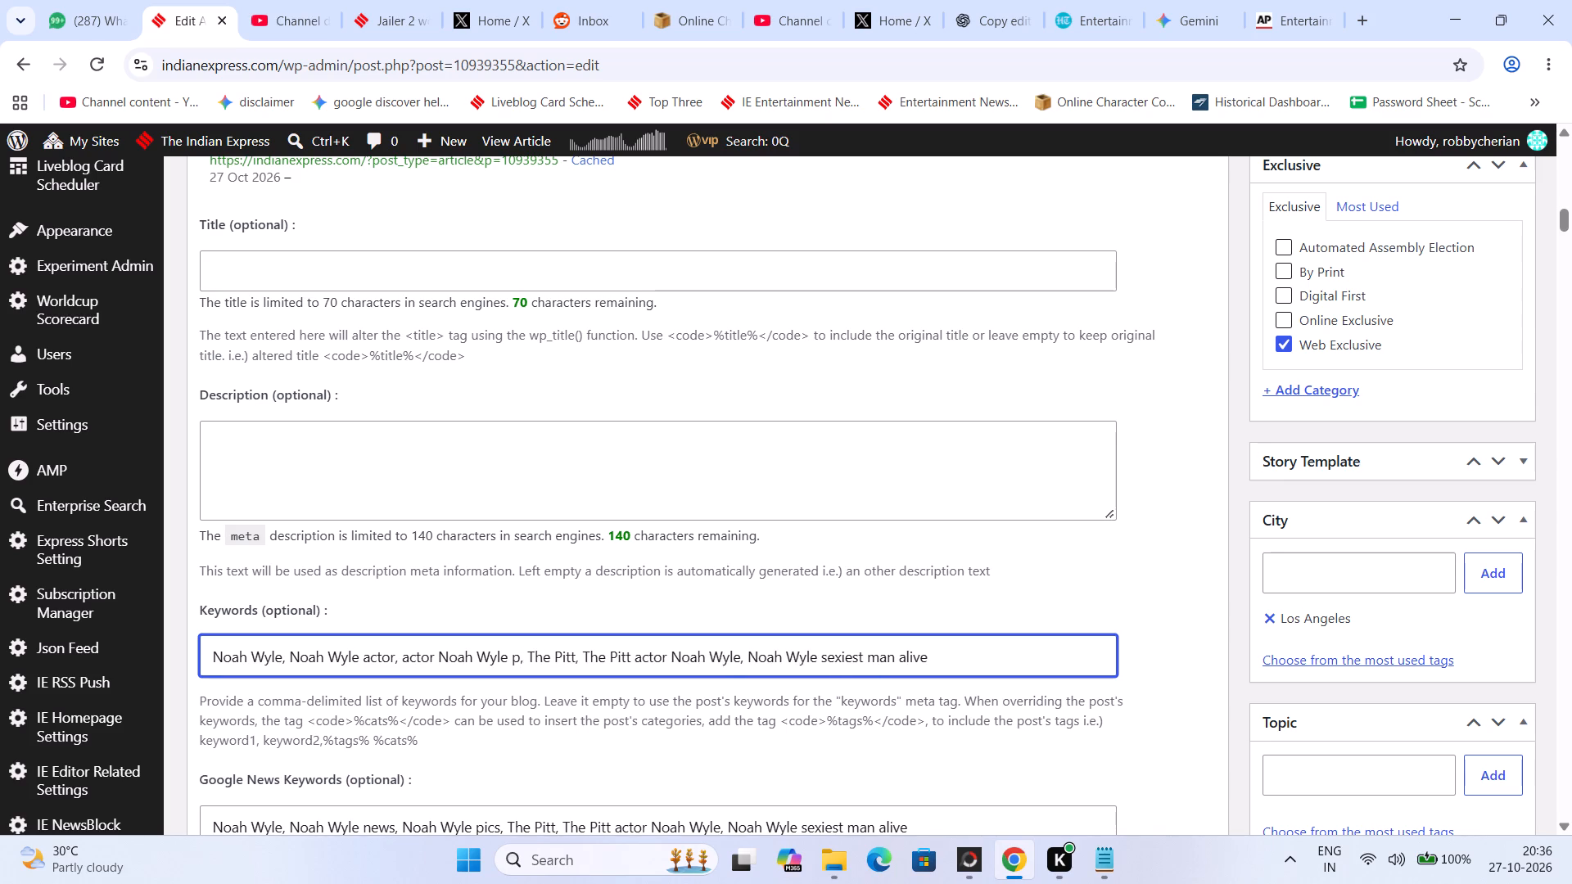
{"action": "key", "text": "BackSpace"}
{"action": "key", "text": "BackSpace"}
Shorten the keyword "The Pitt actor Noah Wyle" to "The Pitt actor".
{"action": "key", "text": "Right"}
{"action": "key", "text": "Right"}
{"action": "key", "text": "Right"}
{"action": "key", "text": "Right"}
{"action": "key", "text": "Right"}
{"action": "key", "text": "Right"}
{"action": "key", "text": "Right"}
{"action": "key", "text": "Right"}
{"action": "key", "text": "Right"}
{"action": "key", "text": "Right"}
{"action": "key", "text": "Right"}
{"action": "key", "text": "Right"}
{"action": "key", "text": "Right"}
{"action": "key", "text": "Right"}
{"action": "key", "text": "Right"}
{"action": "key", "text": "Right"}
{"action": "key", "text": "Right"}
{"action": "key", "text": "Right"}
{"action": "key", "text": "Right"}
{"action": "key", "text": "Right"}
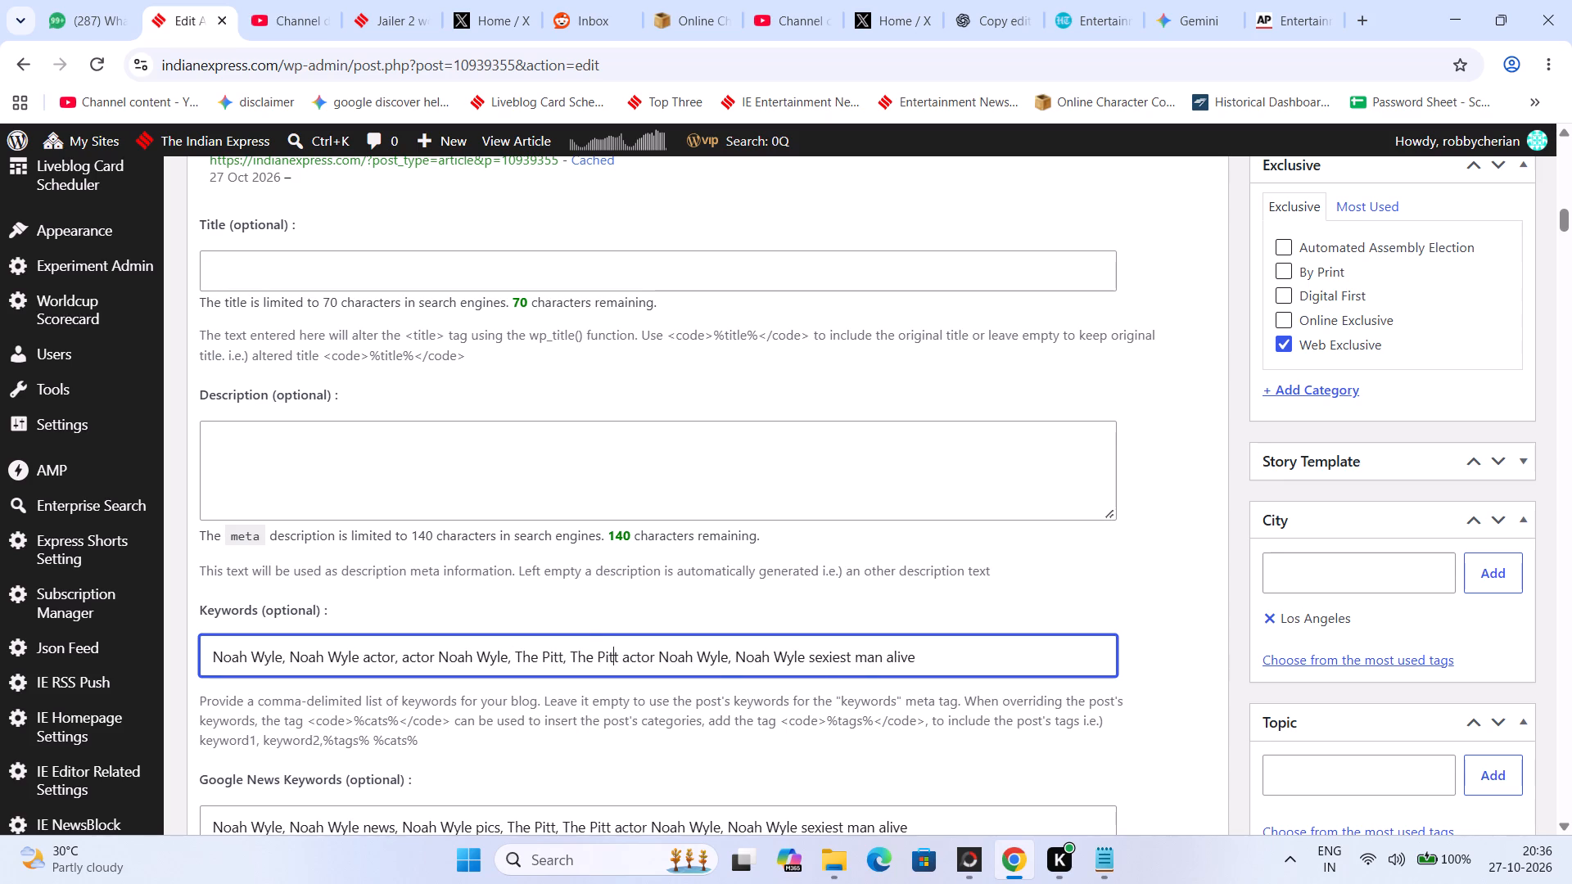
{"action": "key", "text": "Left"}
{"action": "key", "text": "Delete"}
{"action": "key", "text": "Delete"}
{"action": "key", "text": "Delete"}
{"action": "key", "text": "Delete"}
{"action": "key", "text": "Delete"}
{"action": "key", "text": "Delete"}
{"action": "key", "text": "Delete"}
{"action": "key", "text": "Delete"}
{"action": "key", "text": "Delete"}
{"action": "key", "text": "Delete"}
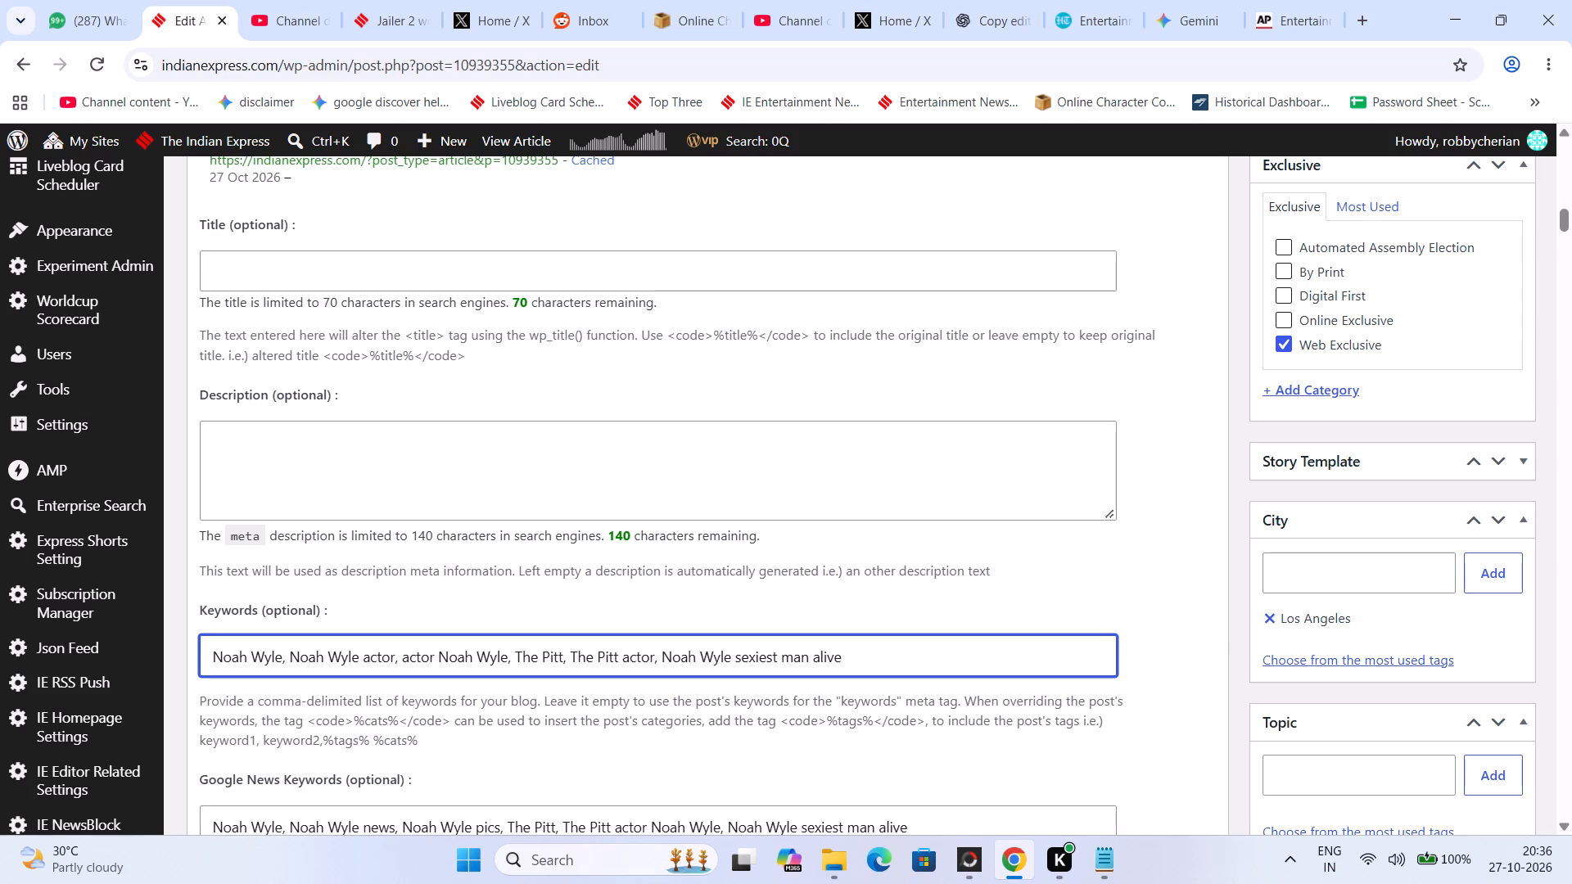
Add "sexiest man alive" as a separate keyword at the end of the SEO keywords.
{"action": "left_click_drag", "start_coordinate": [936, 657], "coordinate": [735, 650]}
{"action": "key", "text": "ctrl+c"}
{"action": "left_click", "coordinate": [867, 650]}
{"action": "type", "text": ","}
{"action": "key", "text": "space"}
{"action": "key", "text": "ctrl+v"}
Copy the full SEO keyword list and replace the Google News Keywords with it.
{"action": "key", "text": "ctrl+a"}
{"action": "key", "text": "ctrl+c"}
{"action": "key", "text": "Tab"}
{"action": "key", "text": "ctrl+v"}
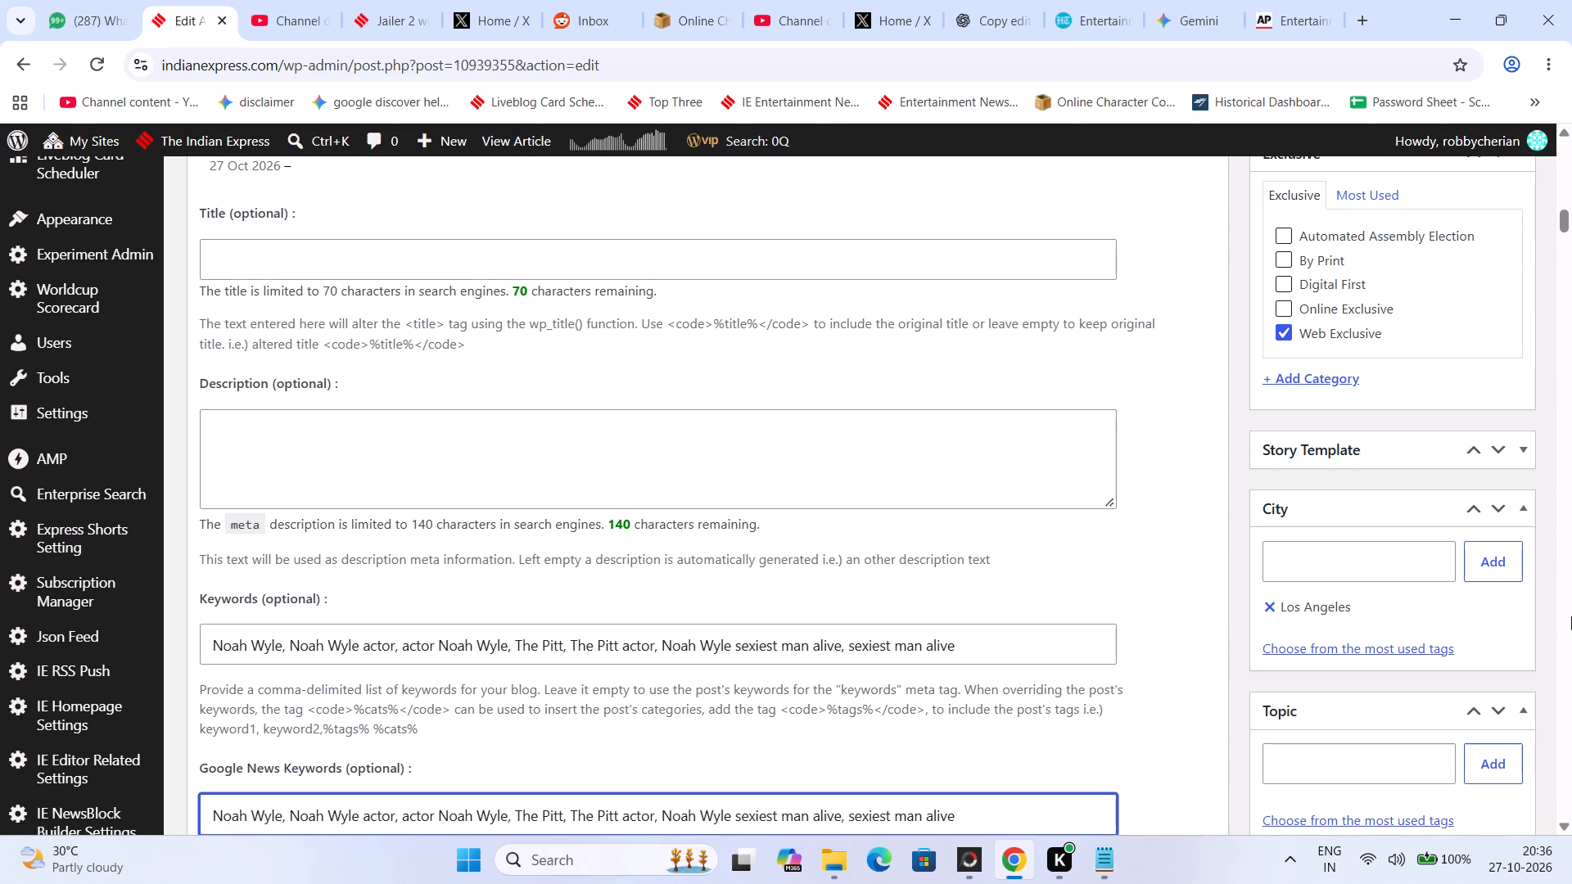
Open the article's featured image of Noah Wyle to access its attachment details.
{"action": "triple_click", "coordinate": [1571, 619]}
{"action": "triple_click", "coordinate": [1571, 619]}
{"action": "double_click", "coordinate": [1571, 619]}
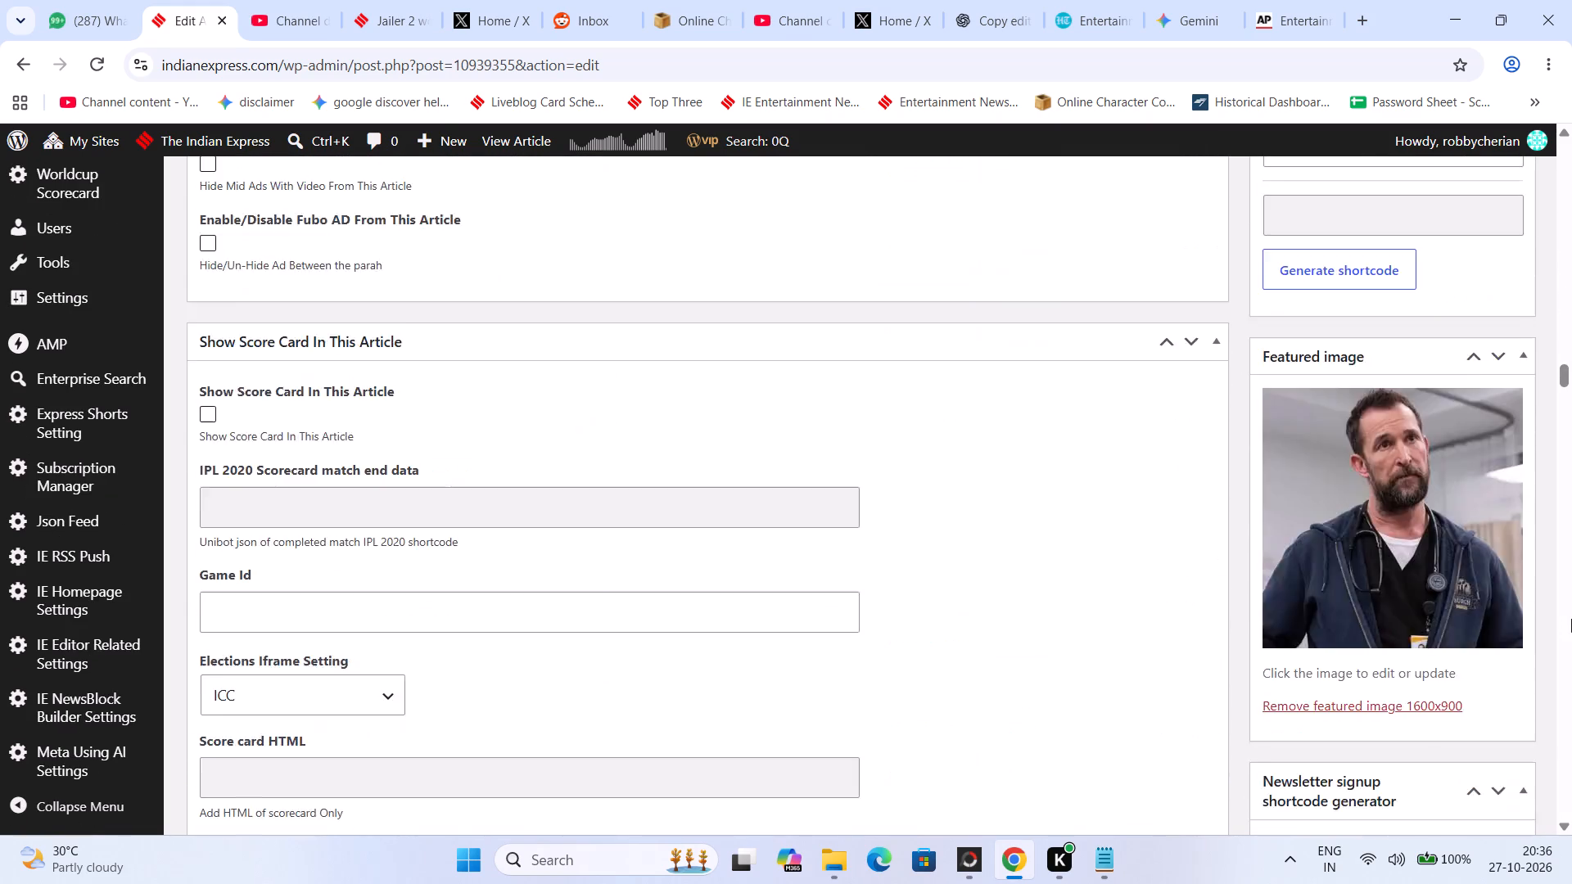
{"action": "left_click", "coordinate": [1425, 345]}
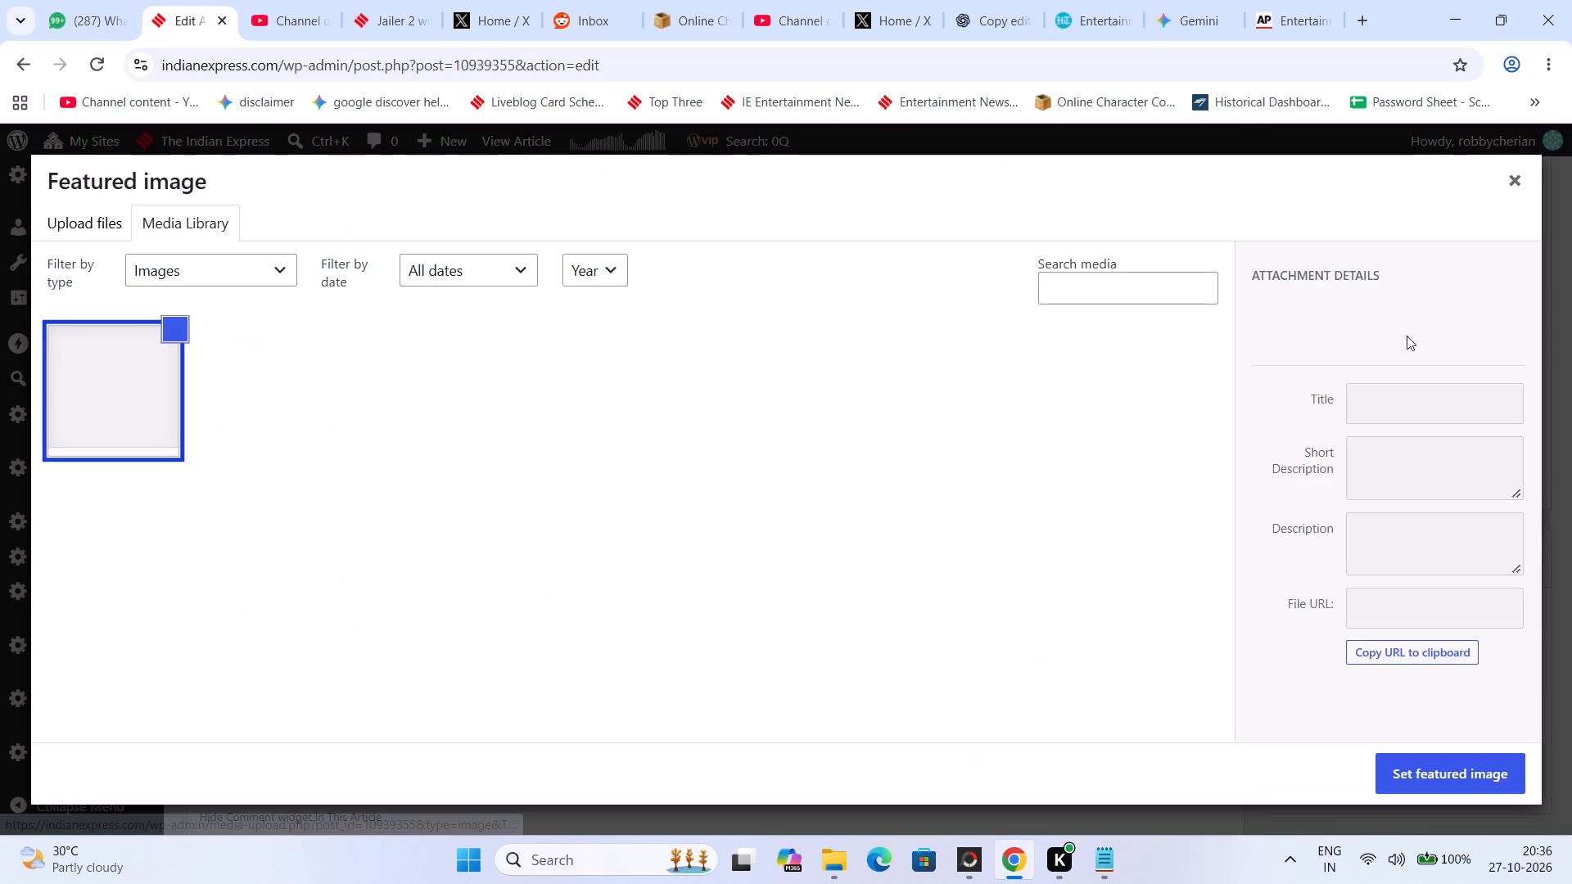
Switch to the Romach Films YouTube Studio, check the channel dashboard and return to the article's featured image.
{"action": "left_click", "coordinate": [763, 0]}
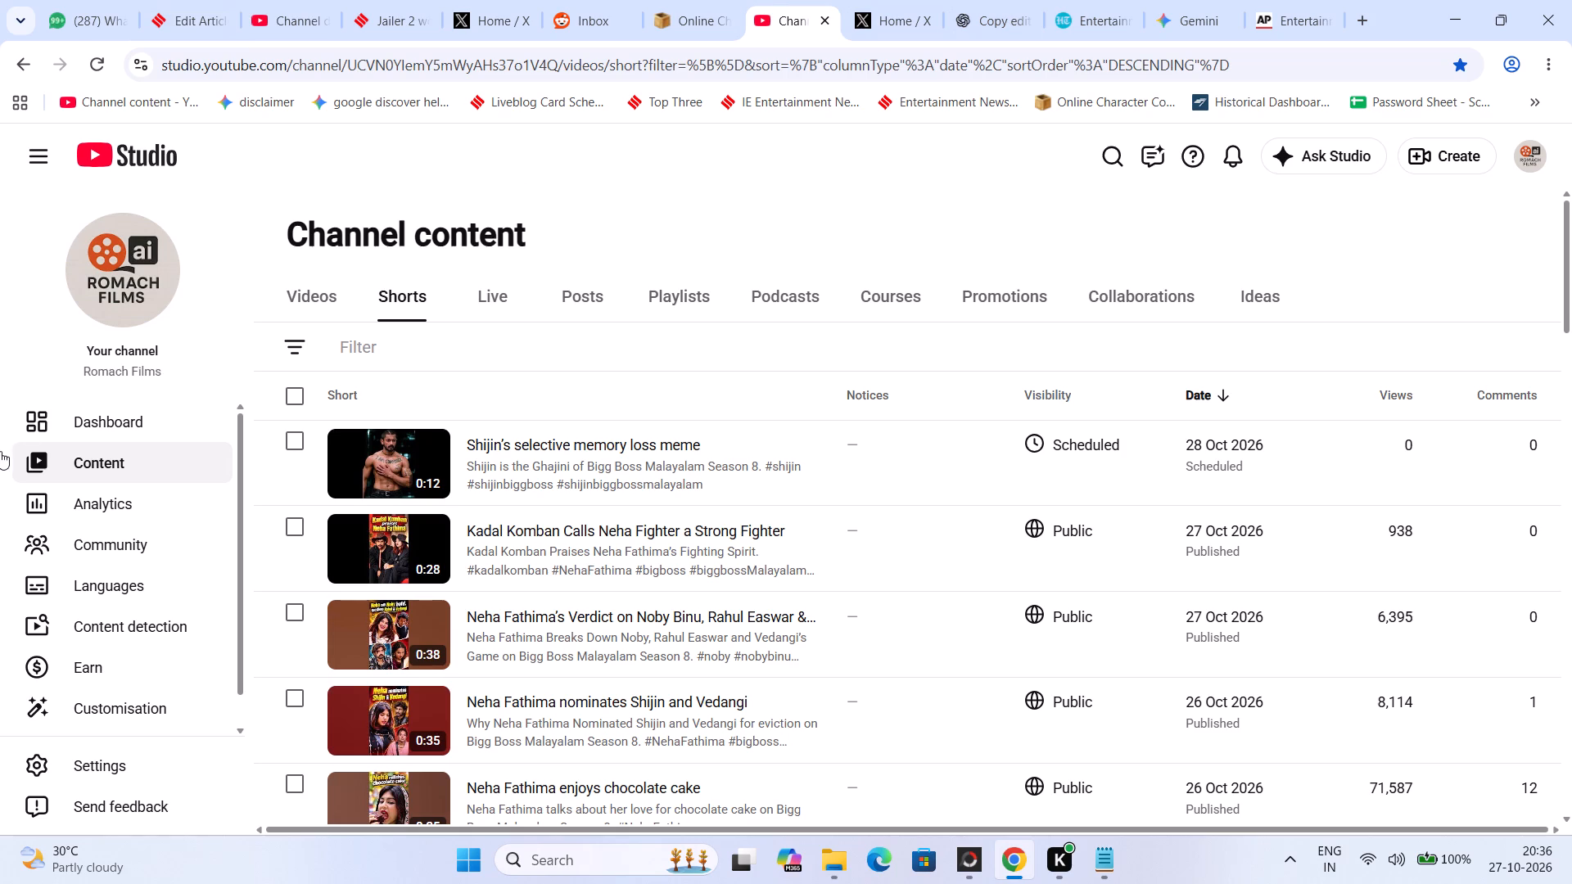
{"action": "left_click", "coordinate": [86, 422]}
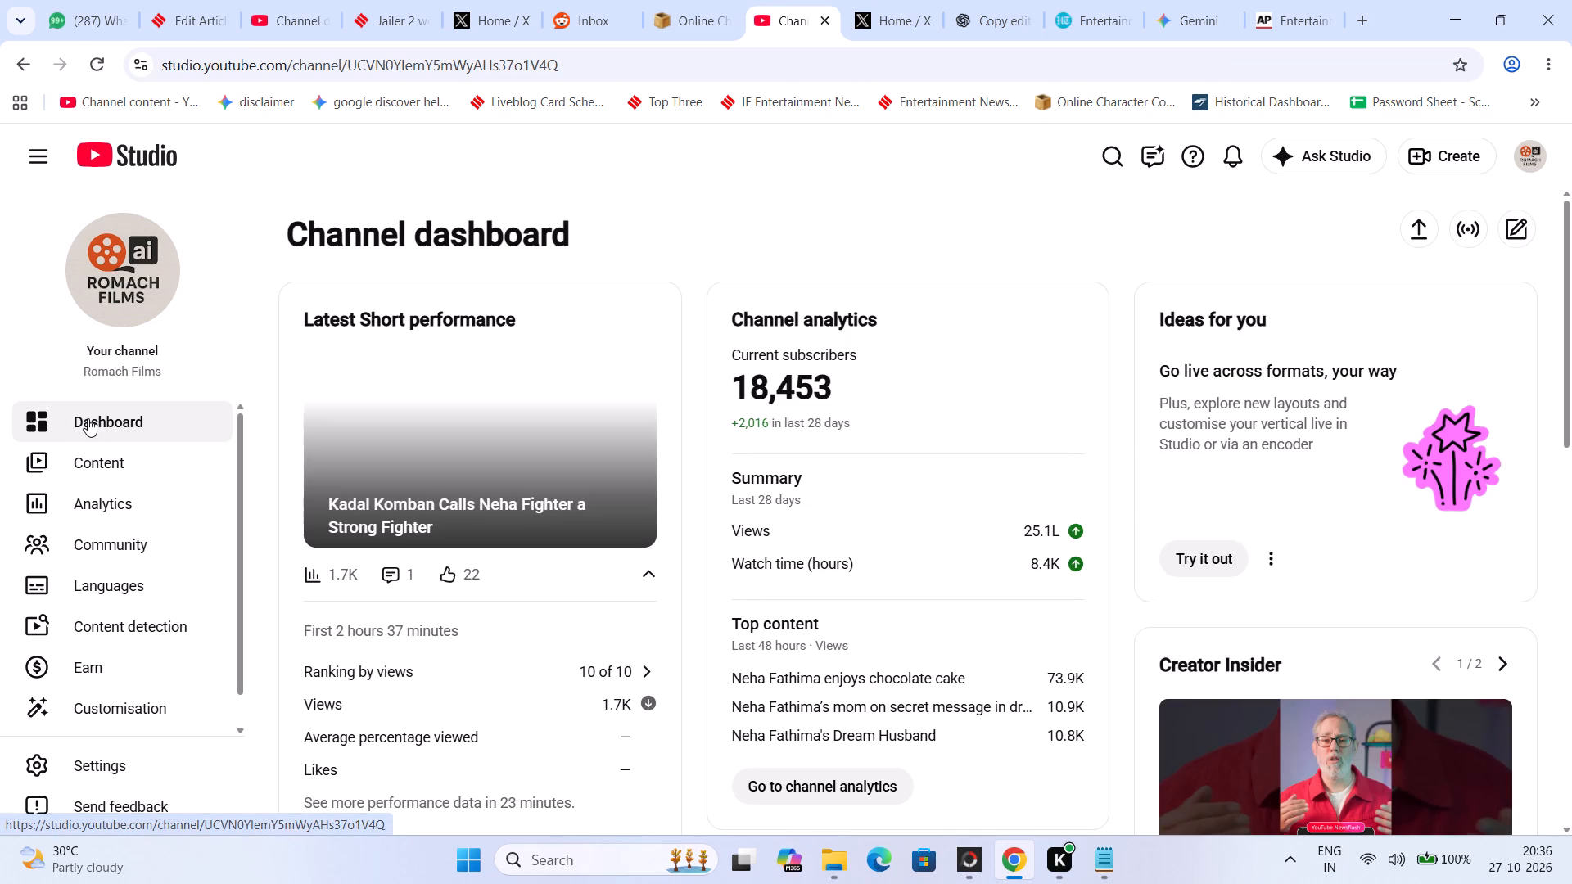
{"action": "left_click", "coordinate": [158, 0]}
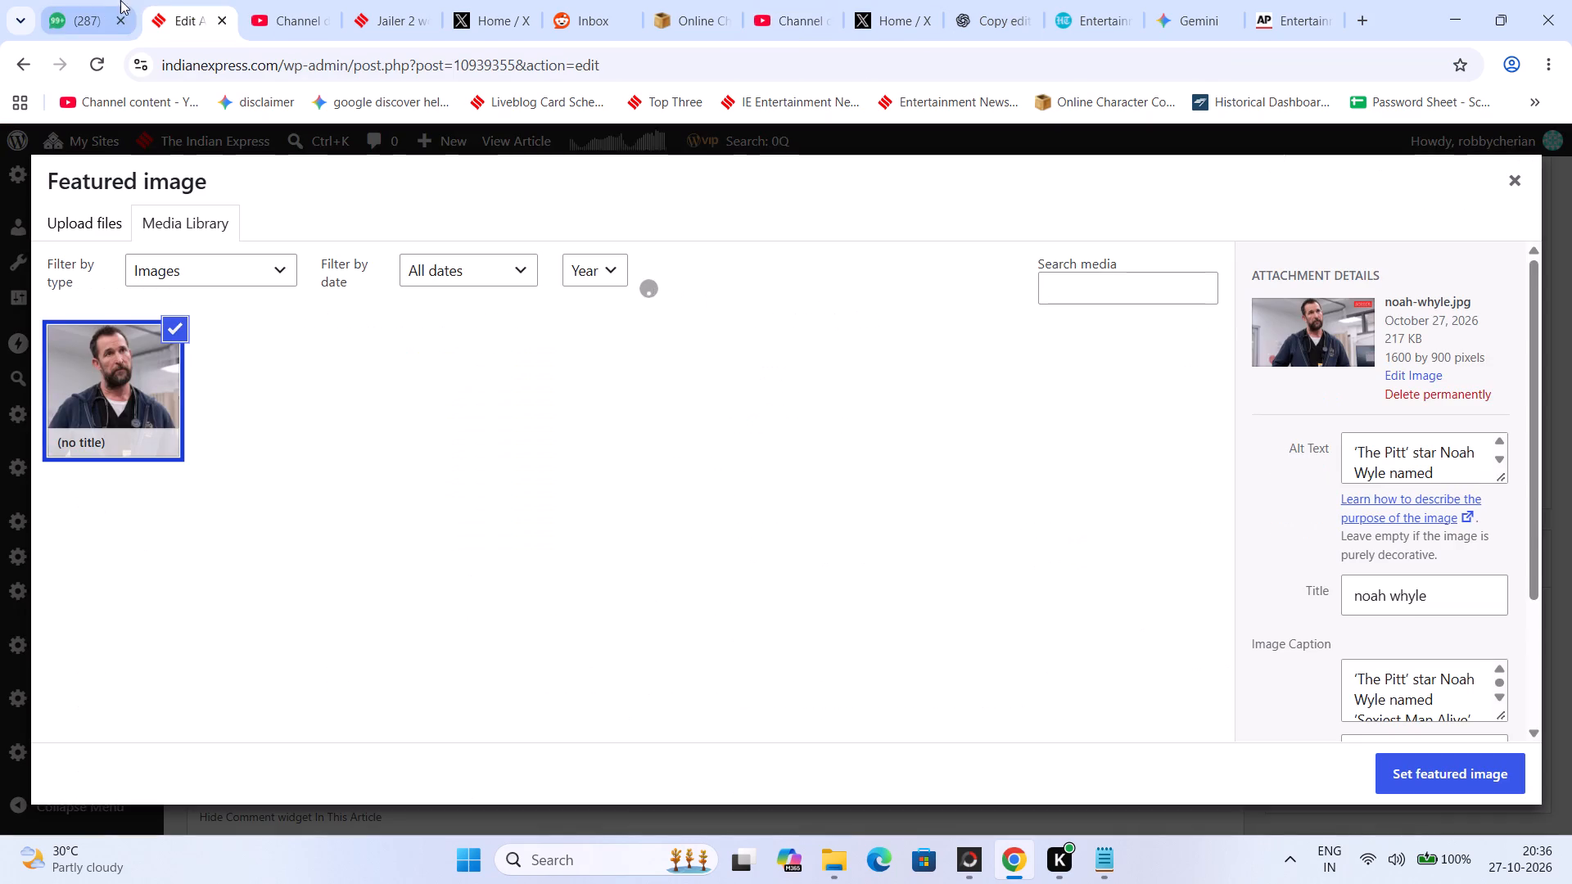
Trim "for the first time at 55" and the closing quote from the Noah Wyle image caption, ending it with a period after "Alive".
{"action": "scroll", "coordinate": [1433, 579], "scroll_direction": "down", "scroll_amount": 3}
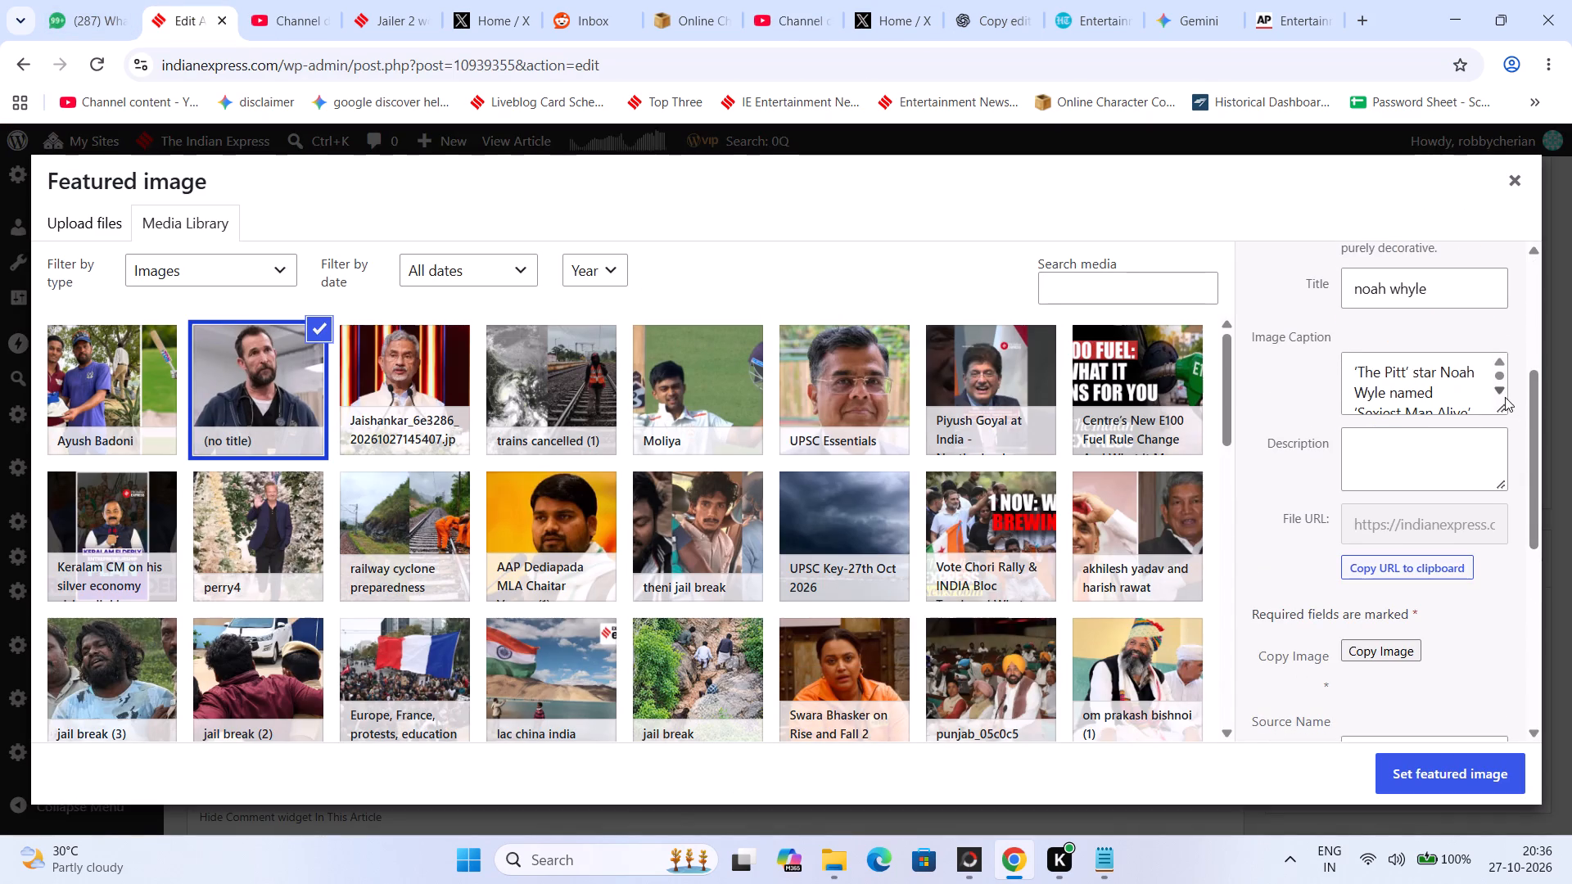
{"action": "left_click_drag", "start_coordinate": [1504, 407], "coordinate": [1499, 494]}
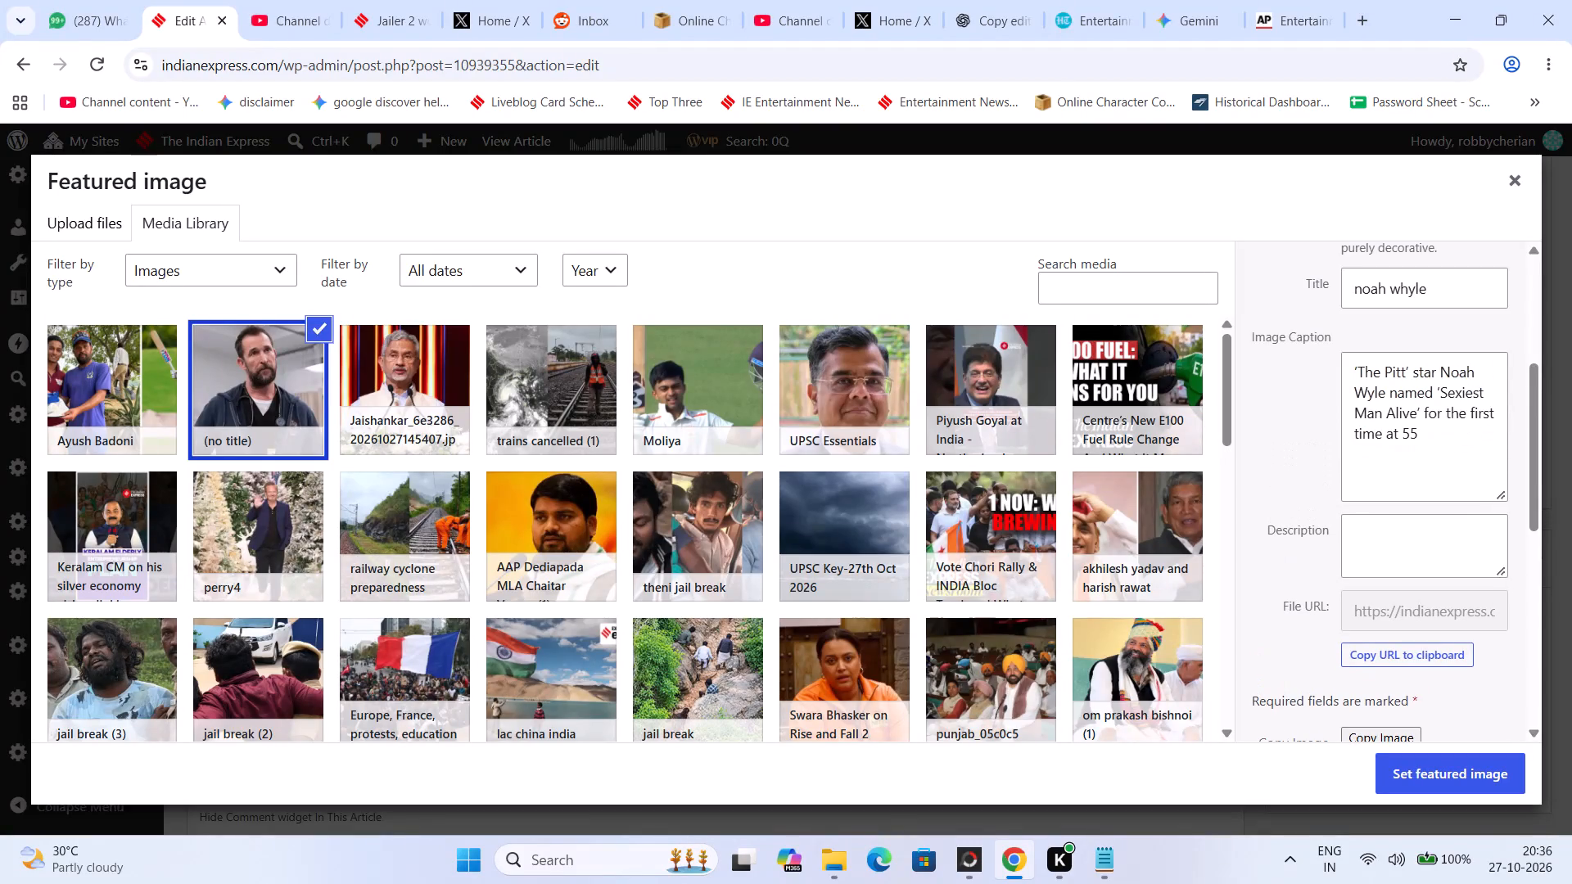
{"action": "left_click_drag", "start_coordinate": [1462, 457], "coordinate": [1420, 419]}
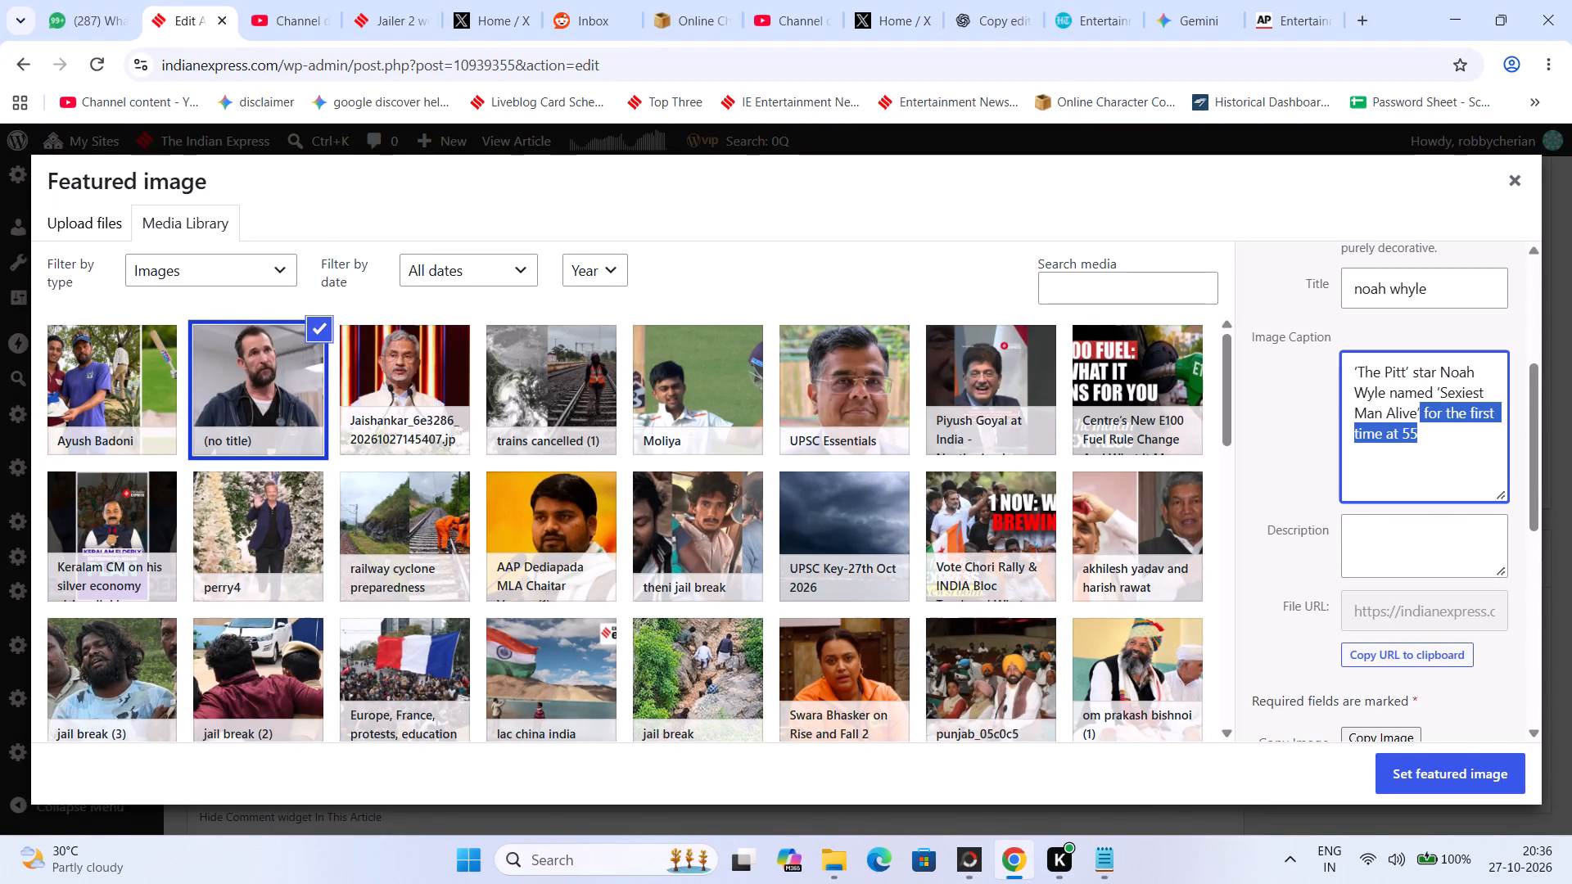
{"action": "left_click_drag", "start_coordinate": [1420, 419], "coordinate": [1418, 418]}
{"action": "key", "text": "period"}
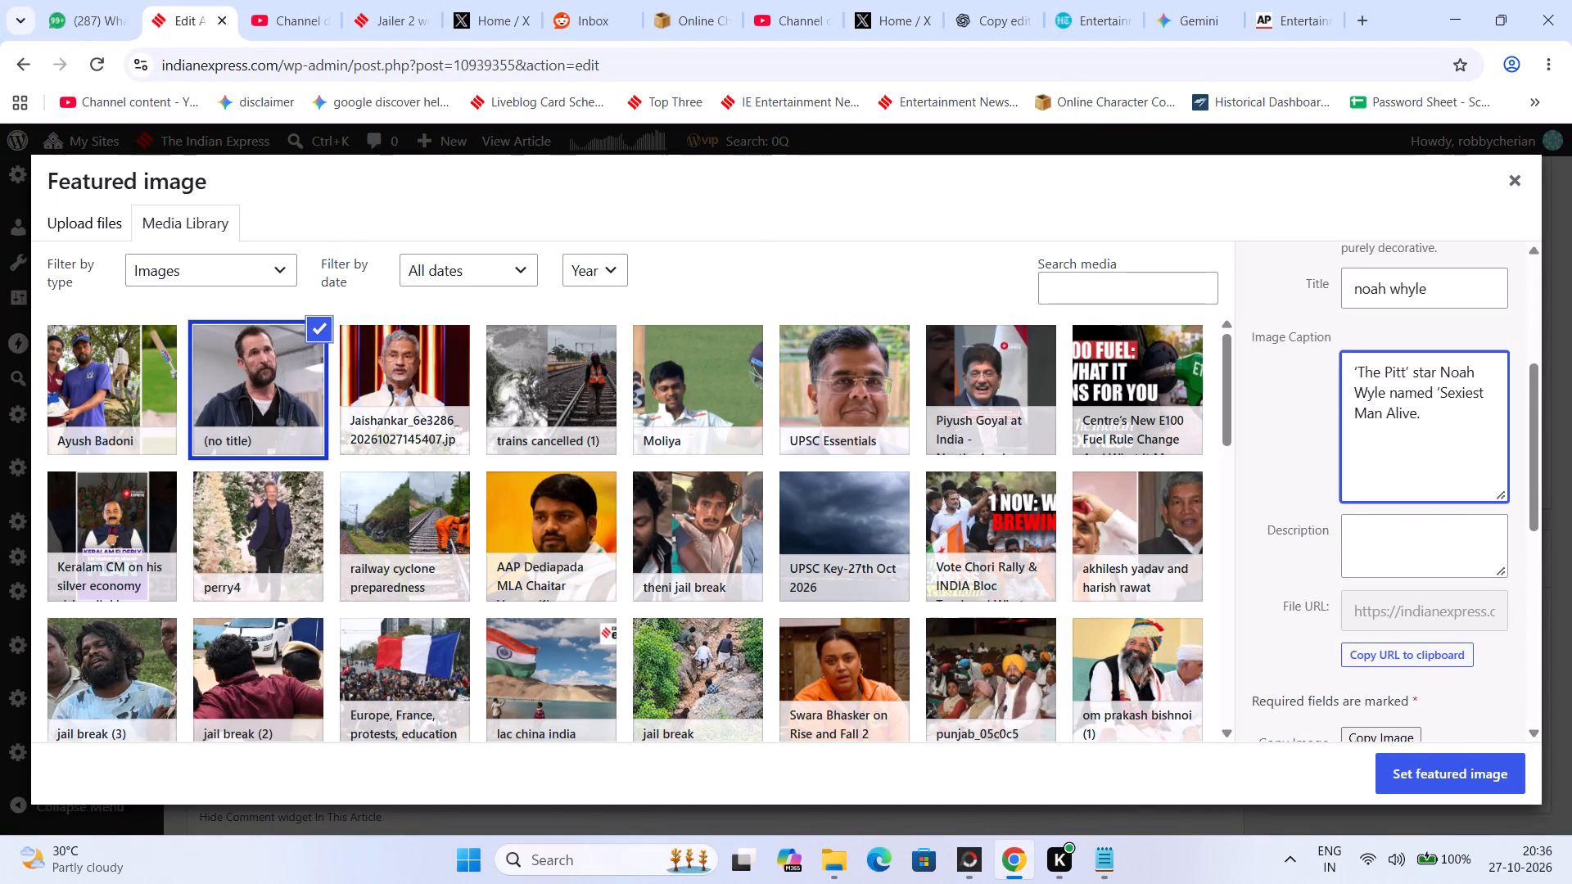
Remove the remaining quotation marks so the caption reads "The Pitt star Noah Wyle named Sexiest Man Alive." and set the featured image.
{"action": "left_click", "coordinate": [1446, 392]}
{"action": "left_click", "coordinate": [1442, 392]}
{"action": "key", "text": "BackSpace"}
{"action": "left_click", "coordinate": [1409, 368]}
{"action": "key", "text": "BackSpace"}
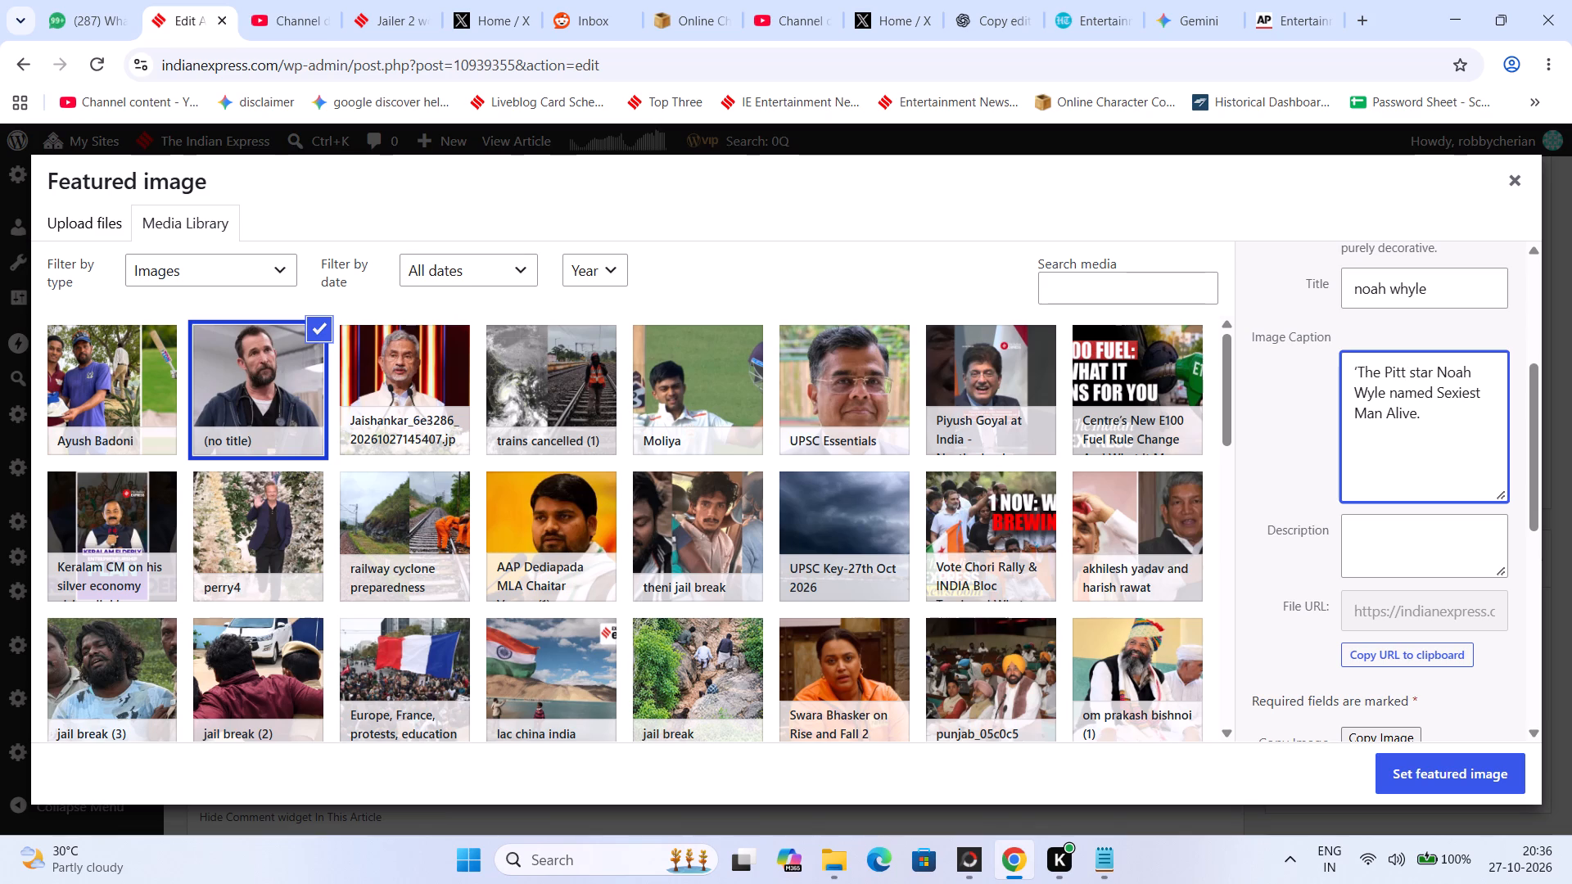
{"action": "left_click", "coordinate": [1357, 372]}
{"action": "key", "text": "BackSpace"}
{"action": "key", "text": "BackSpace"}
{"action": "scroll", "coordinate": [1390, 410], "scroll_direction": "up", "scroll_amount": 3}
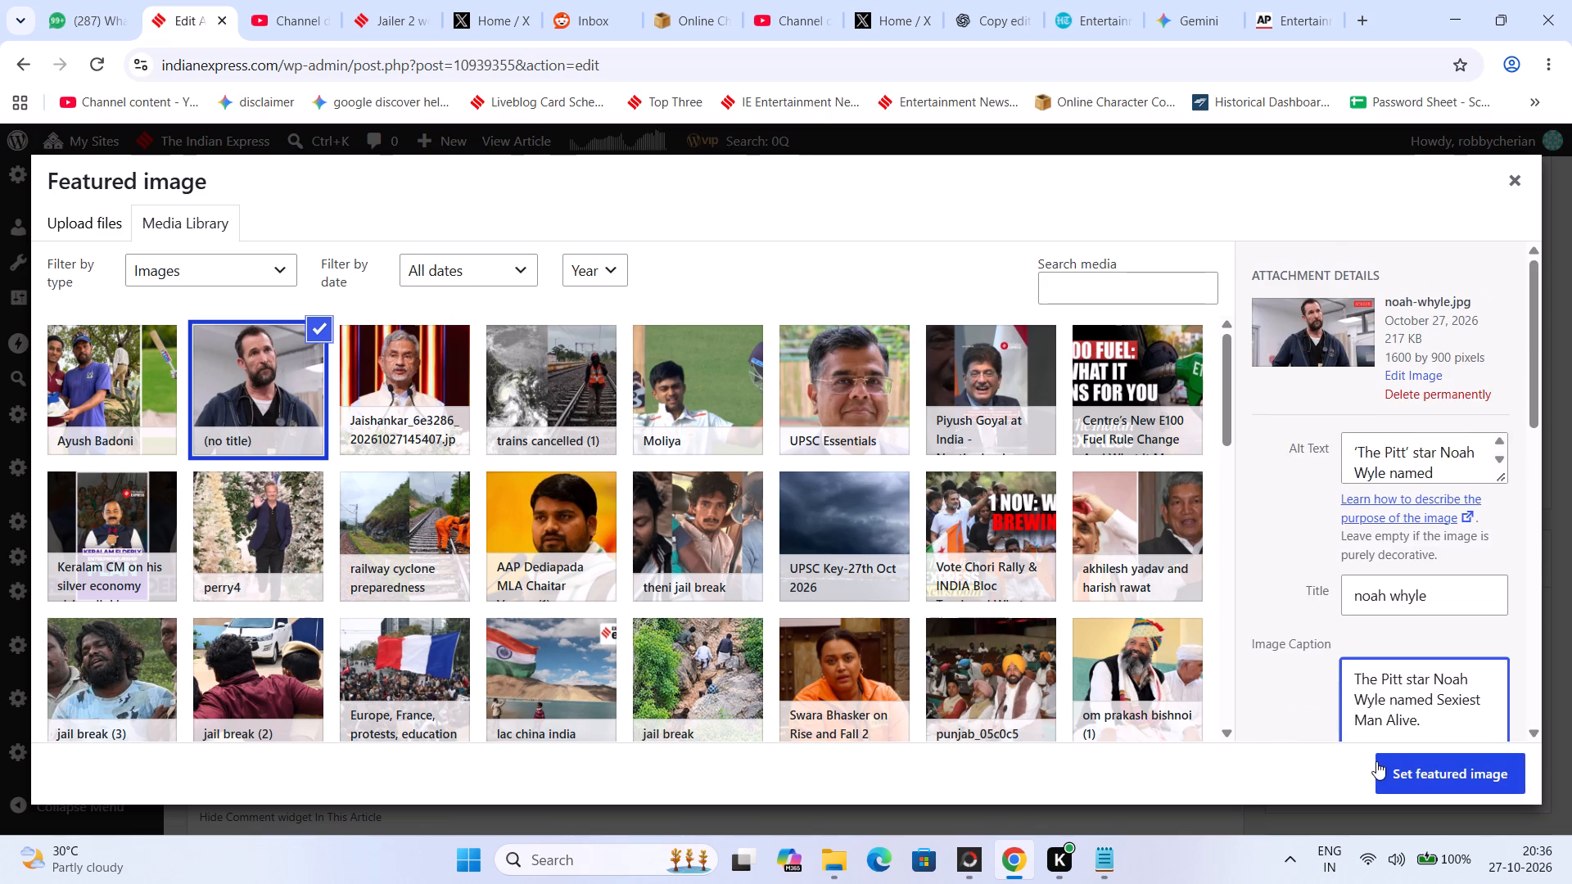
{"action": "left_click", "coordinate": [1378, 761]}
{"action": "left_click_drag", "start_coordinate": [1571, 383], "coordinate": [1571, 137]}
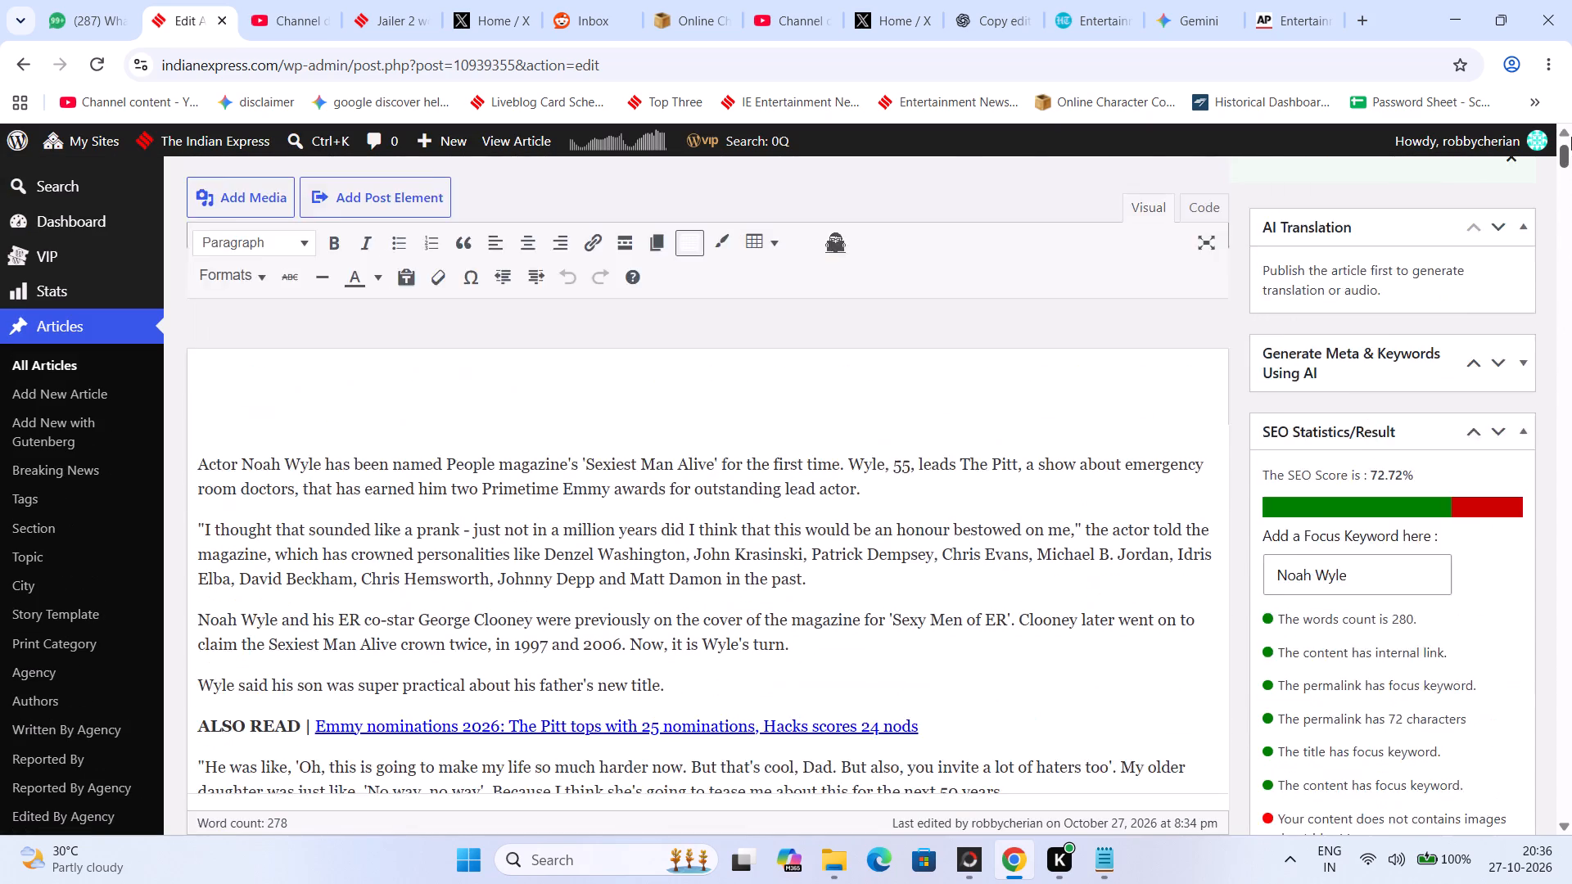
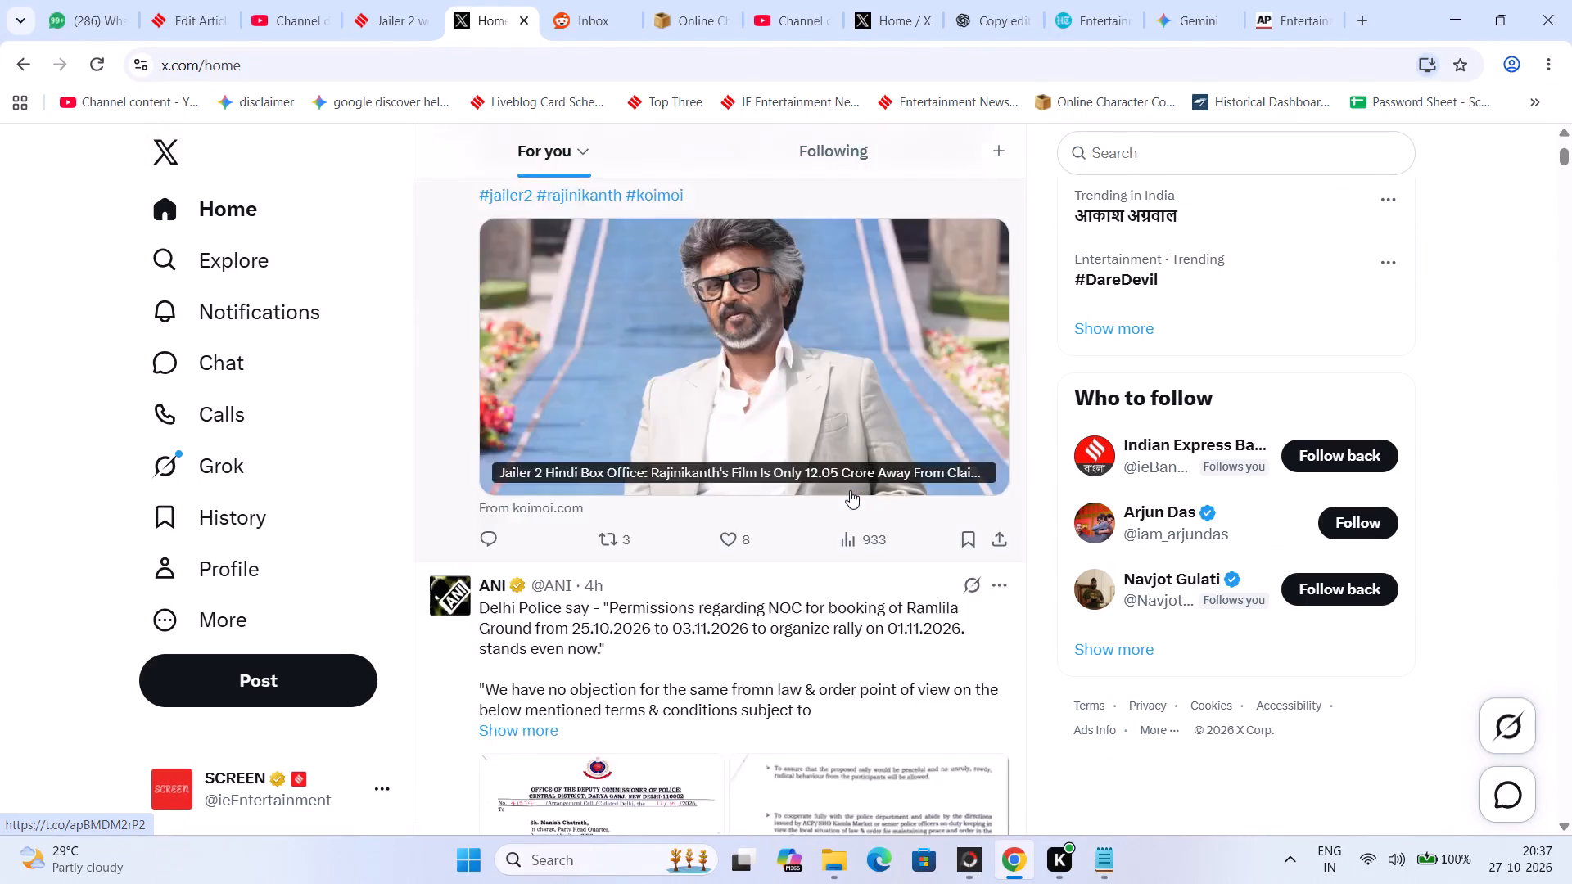
Browse the X home feed for the latest entertainment news posts.
{"action": "scroll", "coordinate": [850, 490], "scroll_direction": "down", "scroll_amount": 3}
{"action": "scroll", "coordinate": [850, 490], "scroll_direction": "up", "scroll_amount": 3}
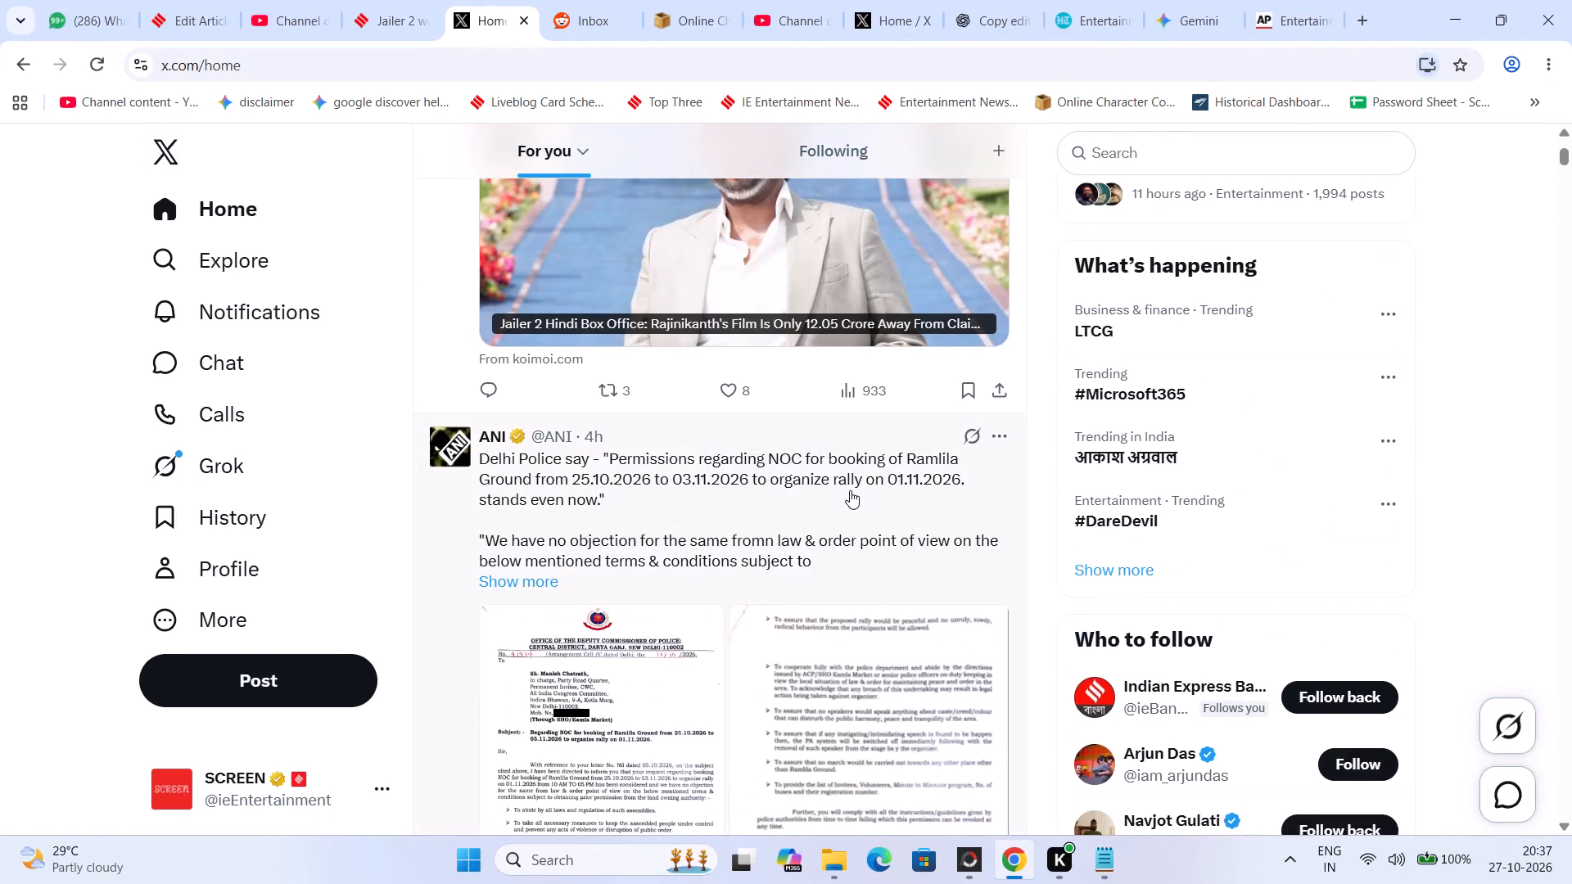
{"action": "scroll", "coordinate": [850, 490], "scroll_direction": "down", "scroll_amount": 8}
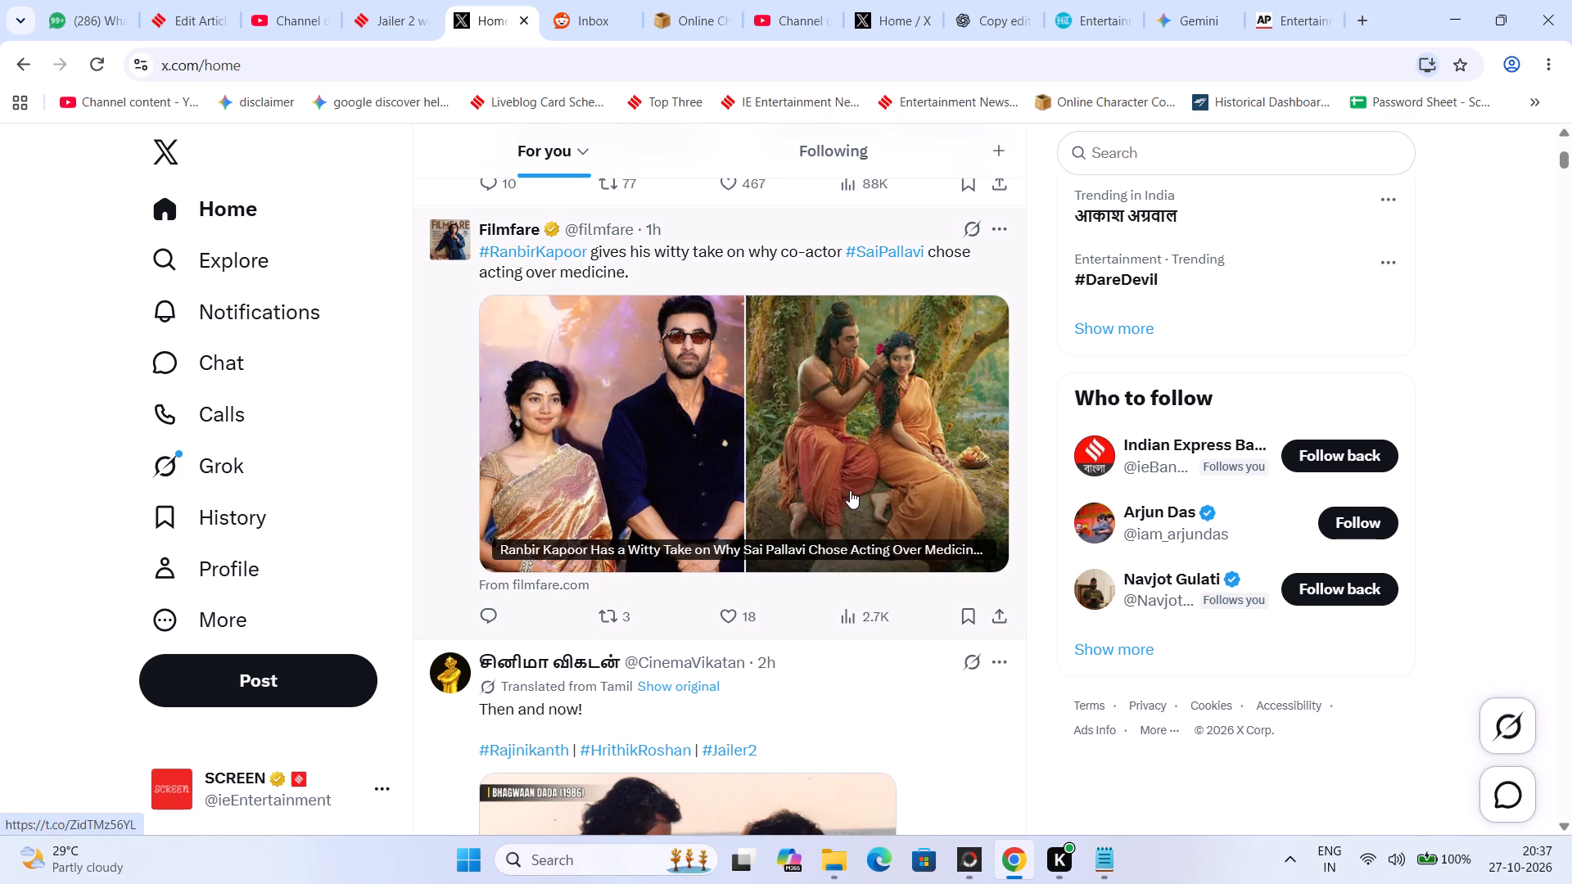
{"action": "scroll", "coordinate": [850, 490], "scroll_direction": "down", "scroll_amount": 20}
{"action": "scroll", "coordinate": [850, 490], "scroll_direction": "up", "scroll_amount": 4}
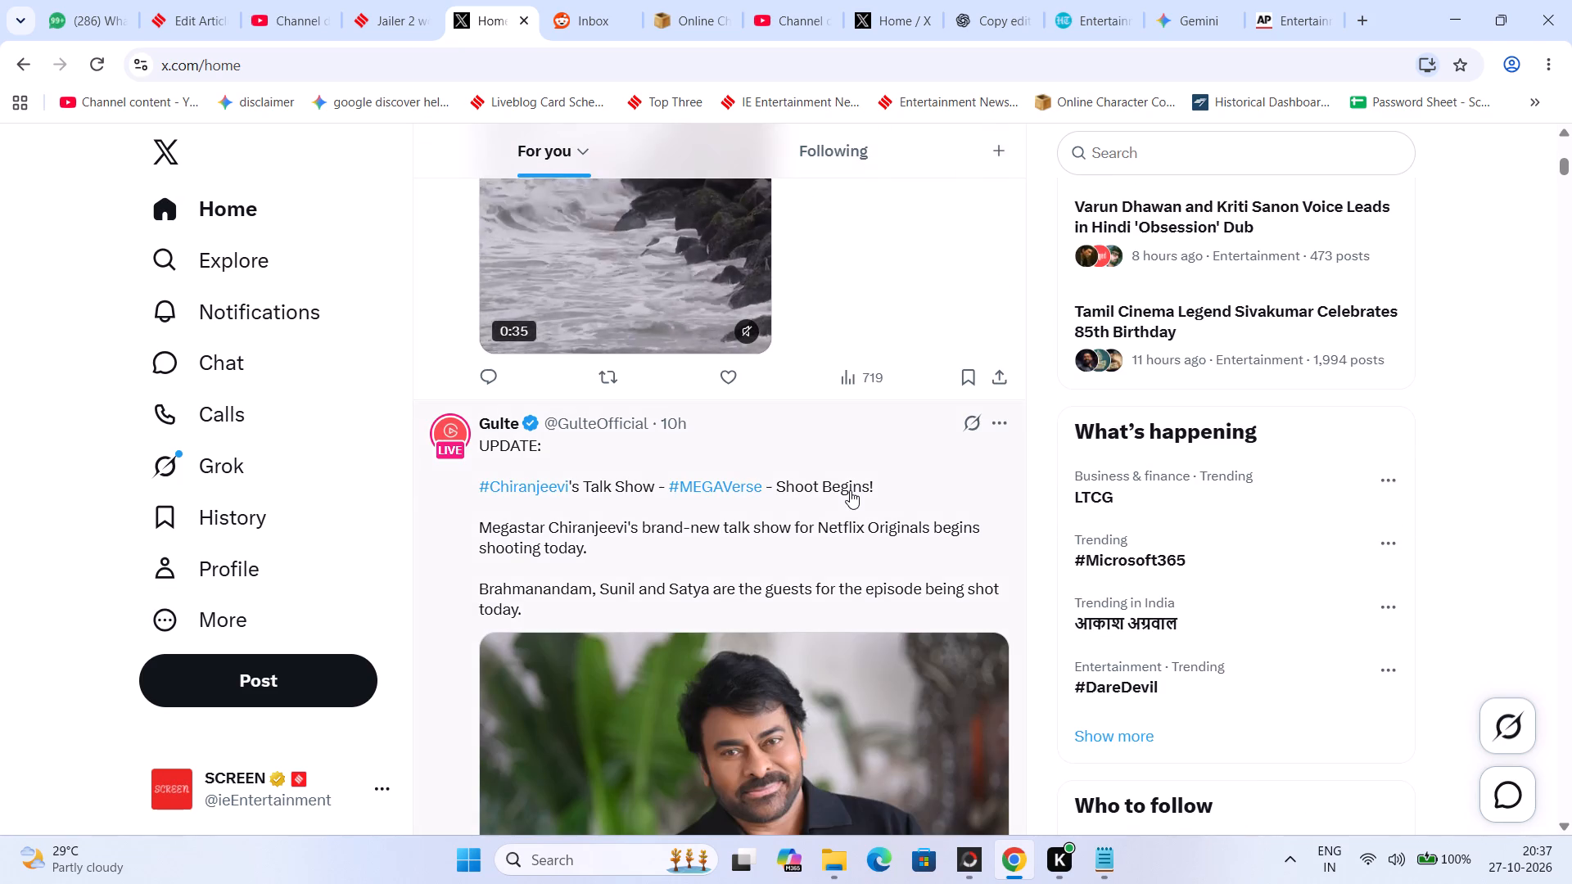
{"action": "scroll", "coordinate": [850, 490], "scroll_direction": "down", "scroll_amount": 8}
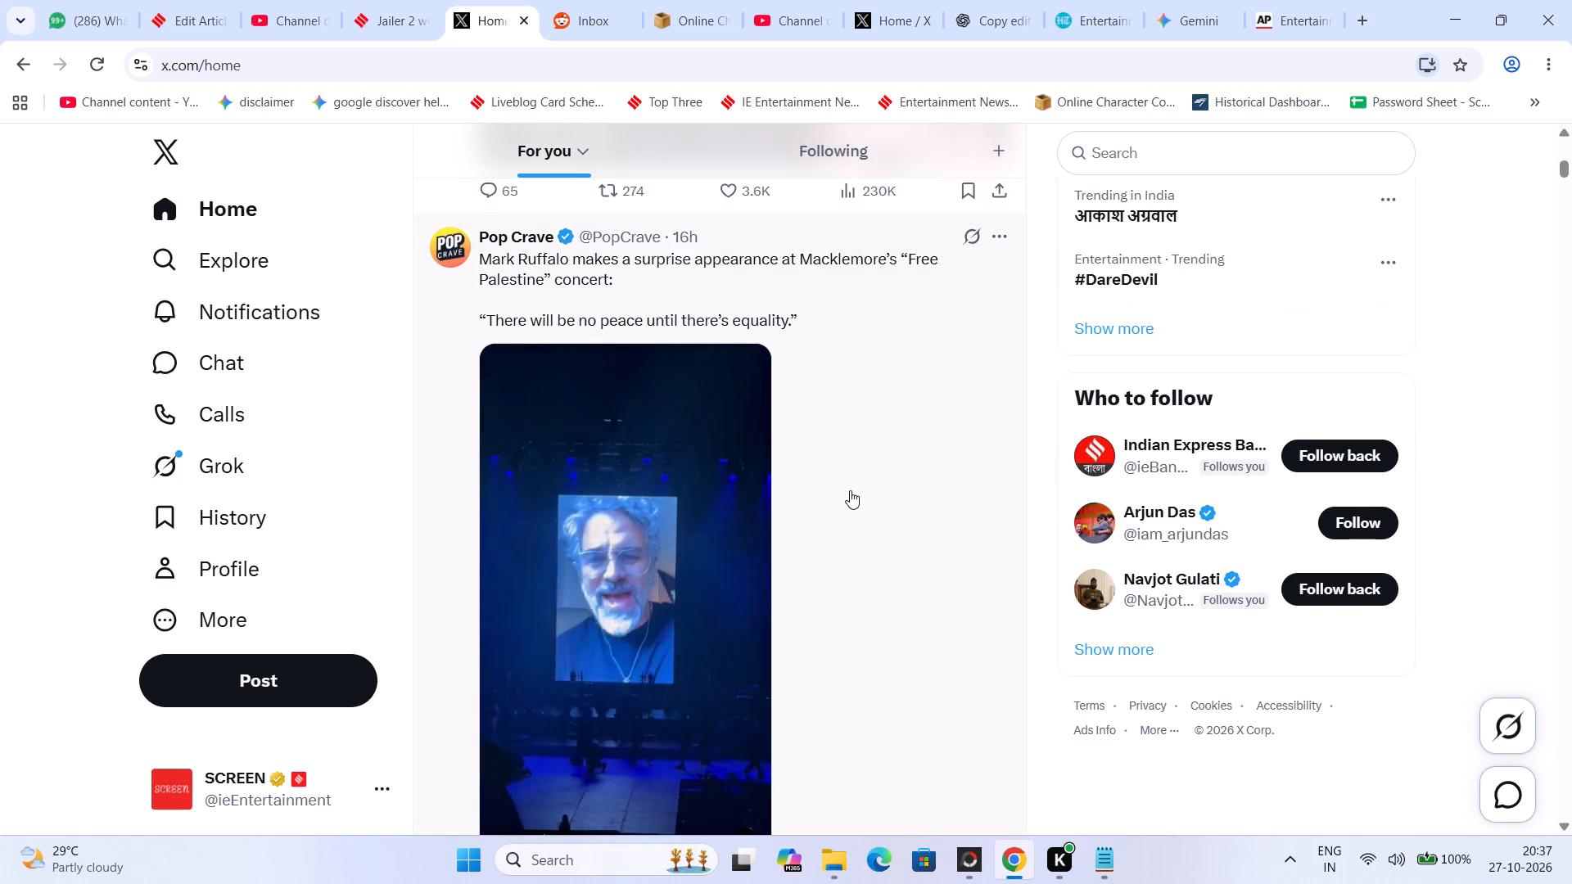
{"action": "scroll", "coordinate": [850, 490], "scroll_direction": "up", "scroll_amount": 6}
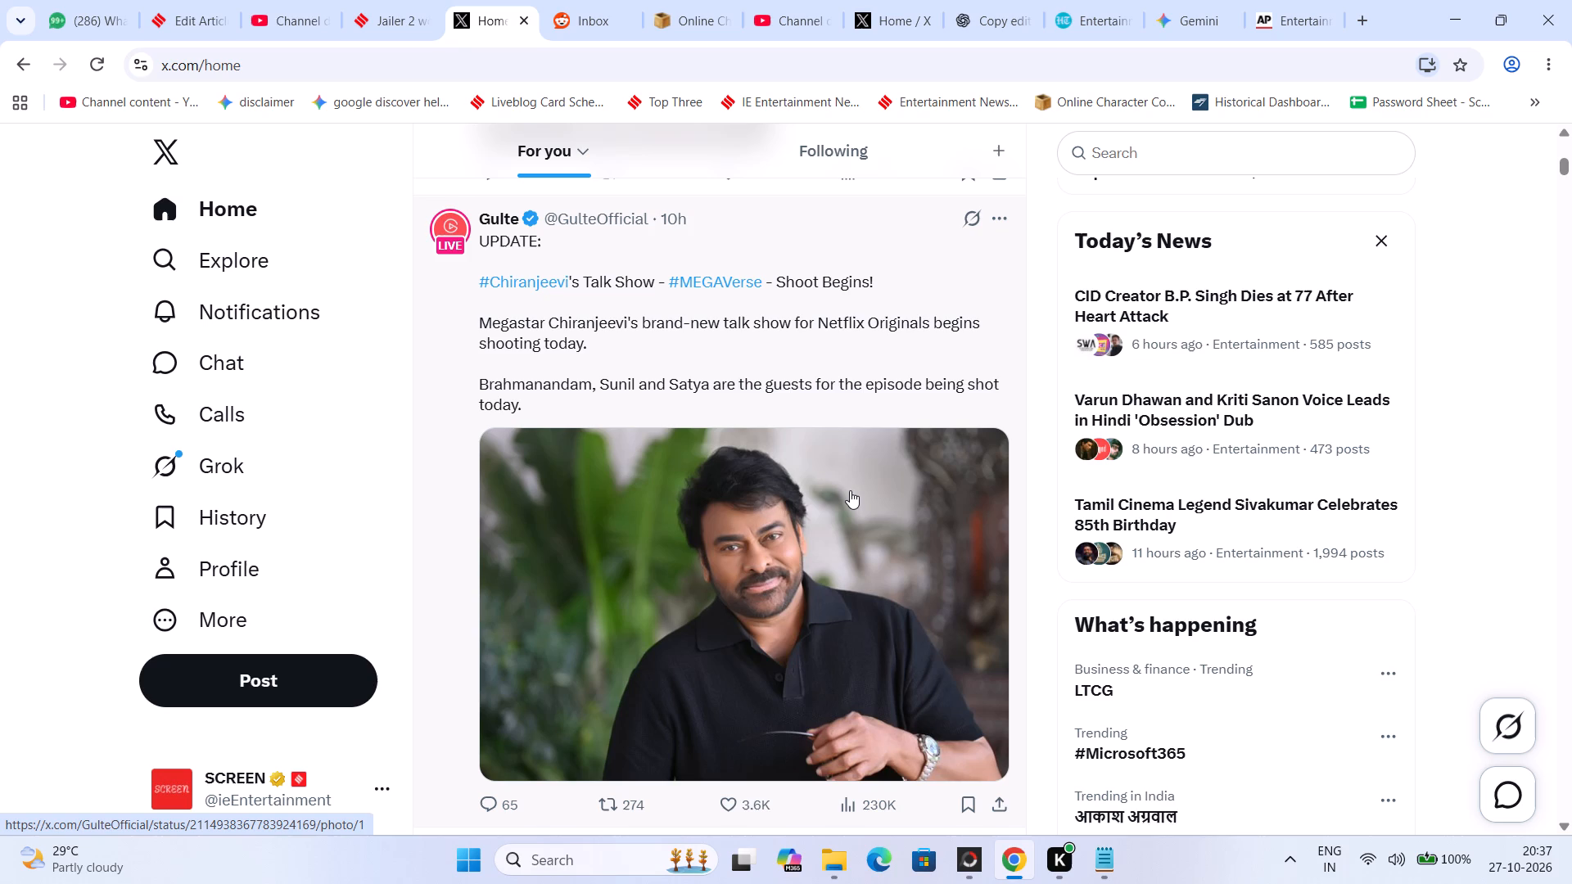
{"action": "scroll", "coordinate": [850, 490], "scroll_direction": "down", "scroll_amount": 5}
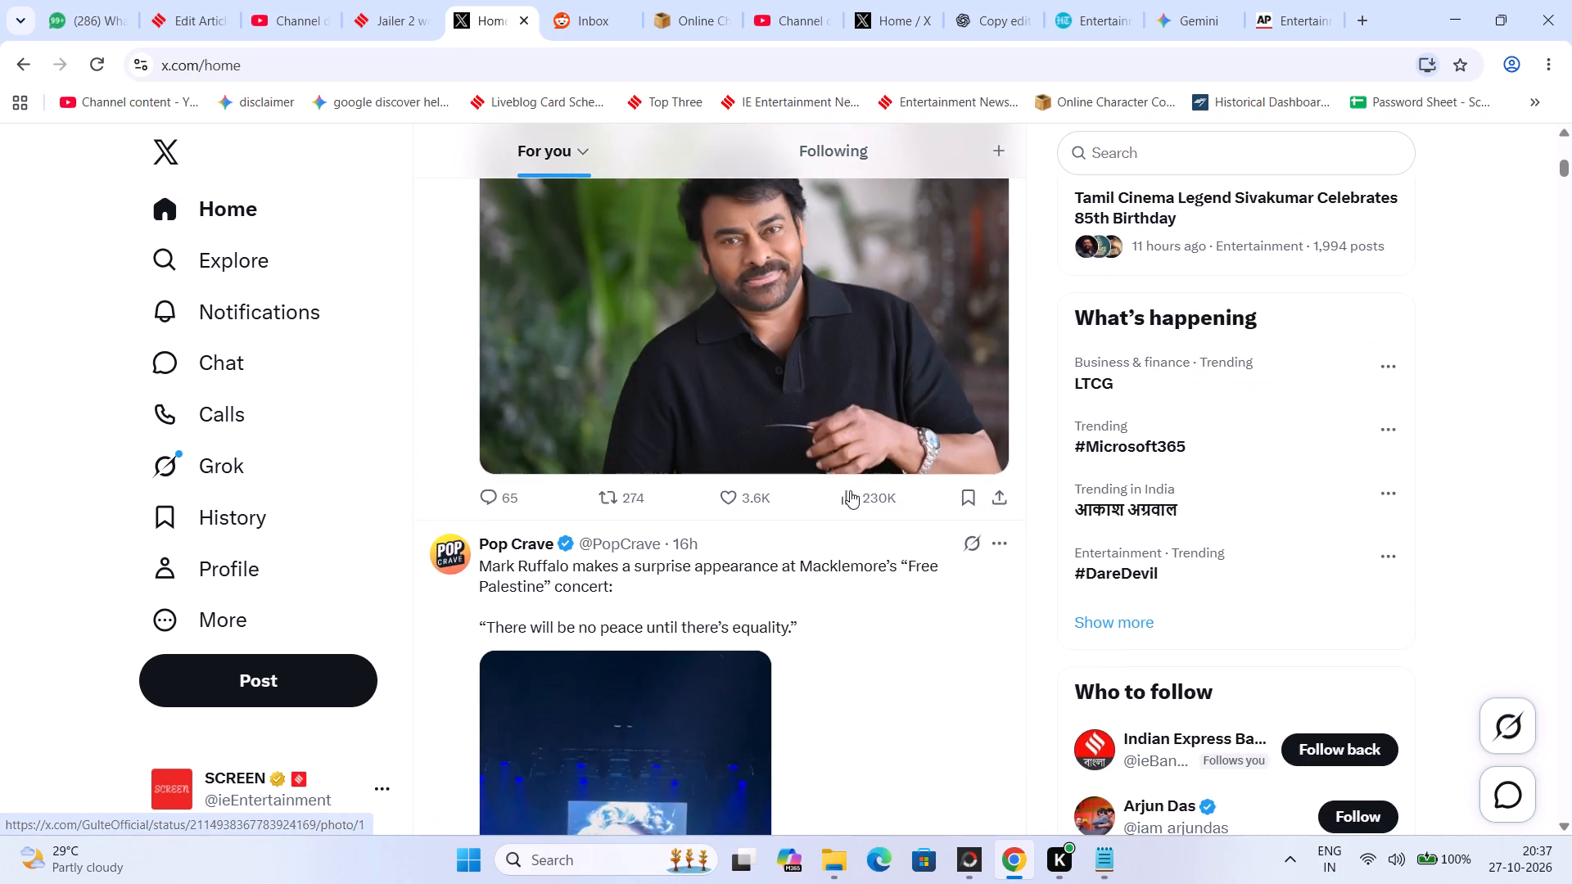
{"action": "scroll", "coordinate": [850, 490], "scroll_direction": "down", "scroll_amount": 5}
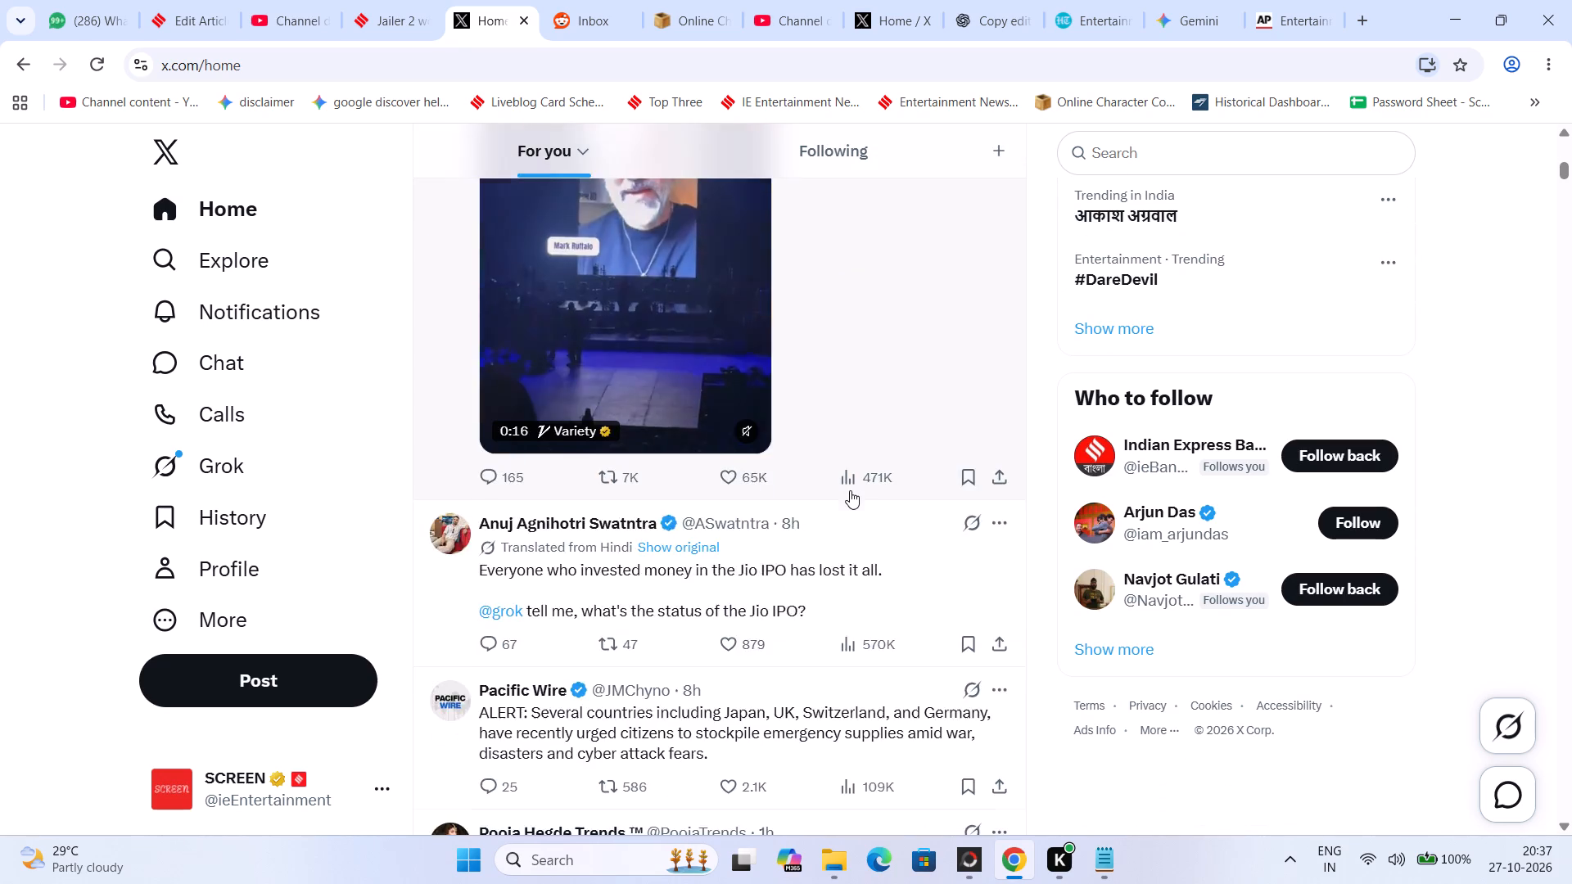
{"action": "scroll", "coordinate": [850, 490], "scroll_direction": "down", "scroll_amount": 4}
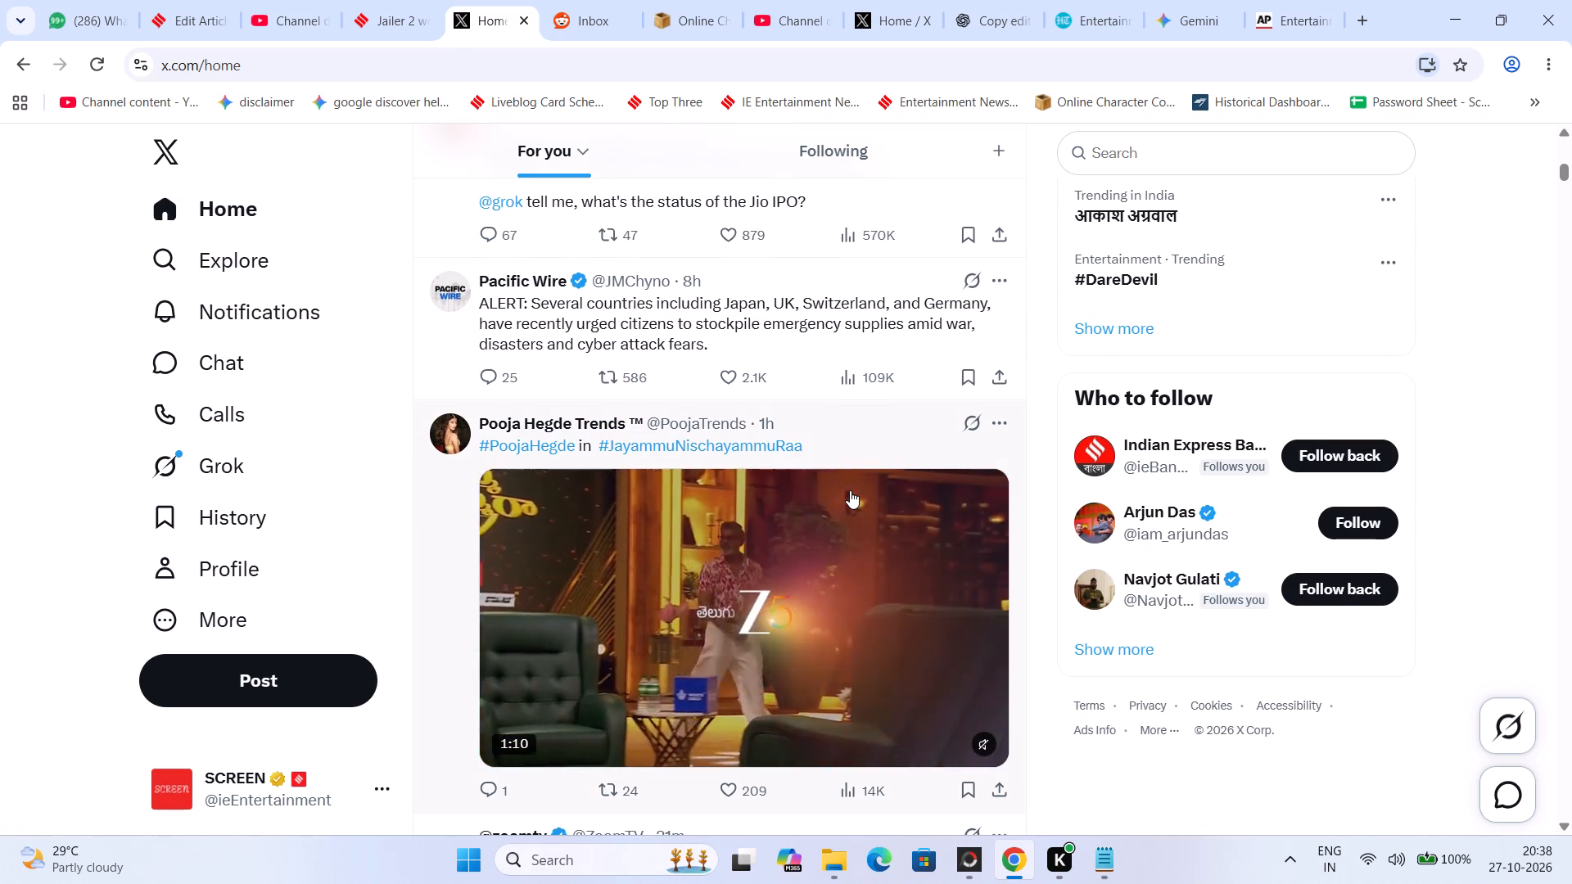
{"action": "scroll", "coordinate": [850, 490], "scroll_direction": "down", "scroll_amount": 8}
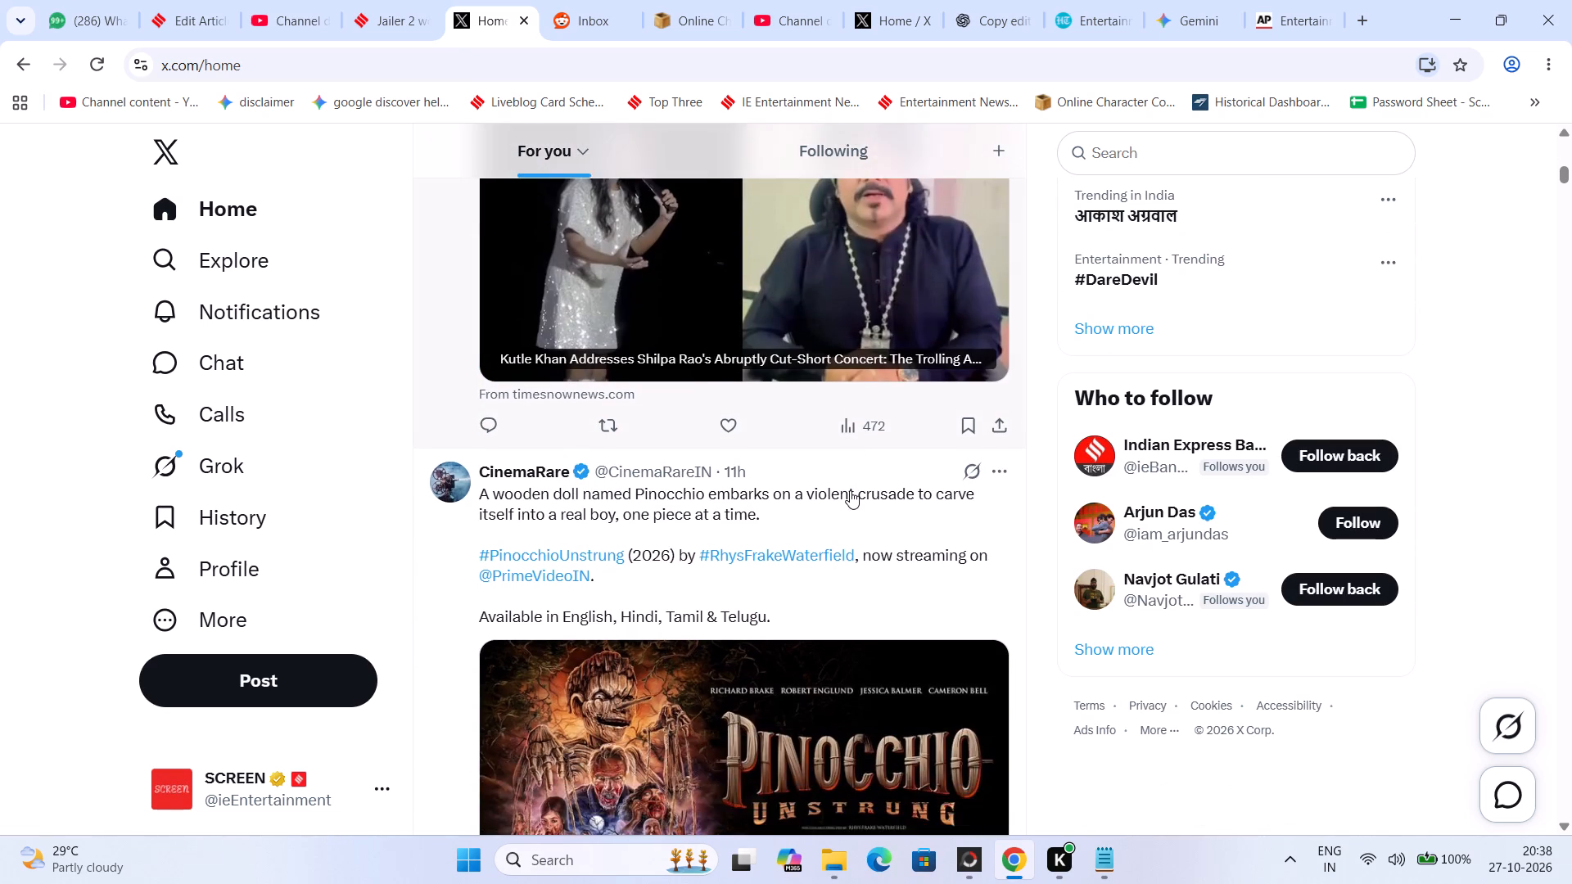
{"action": "scroll", "coordinate": [850, 490], "scroll_direction": "down", "scroll_amount": 6}
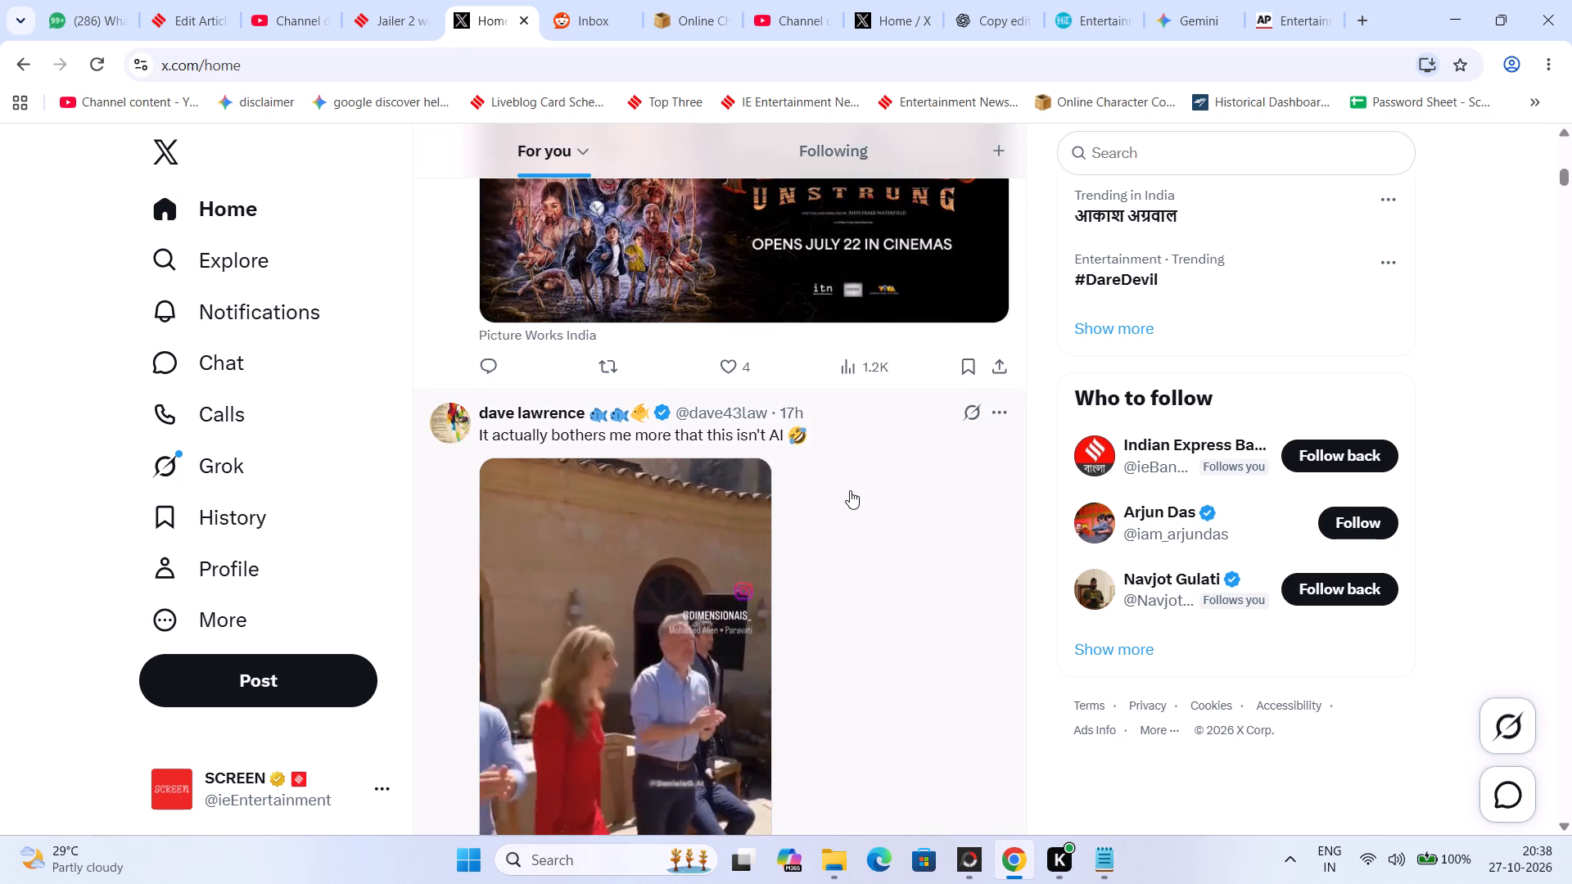
{"action": "scroll", "coordinate": [850, 490], "scroll_direction": "down", "scroll_amount": 3}
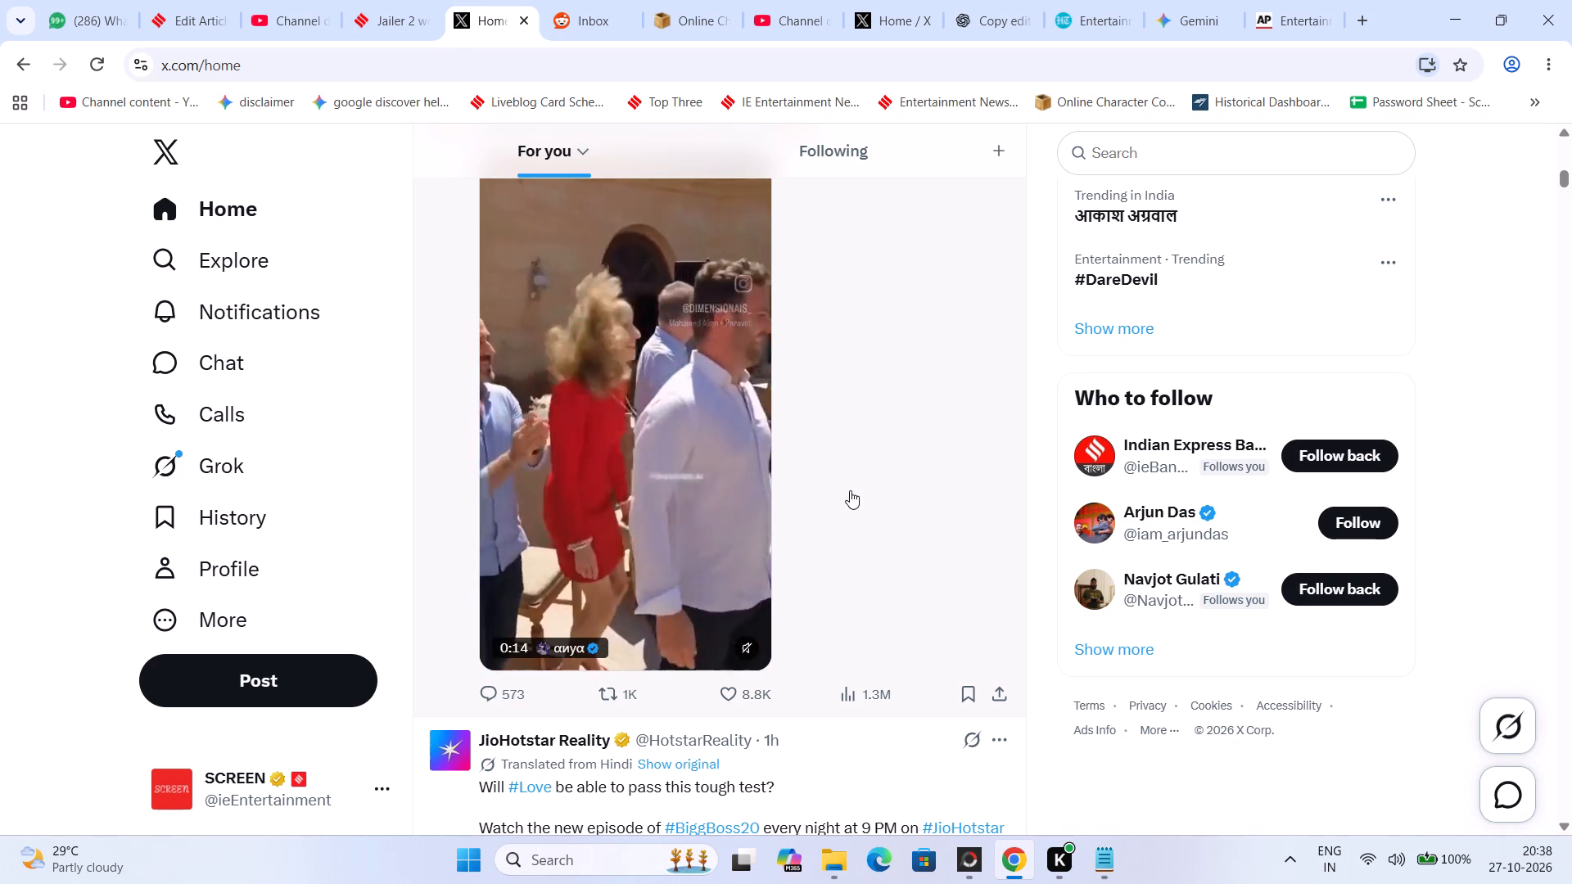
{"action": "scroll", "coordinate": [850, 490], "scroll_direction": "up", "scroll_amount": 3}
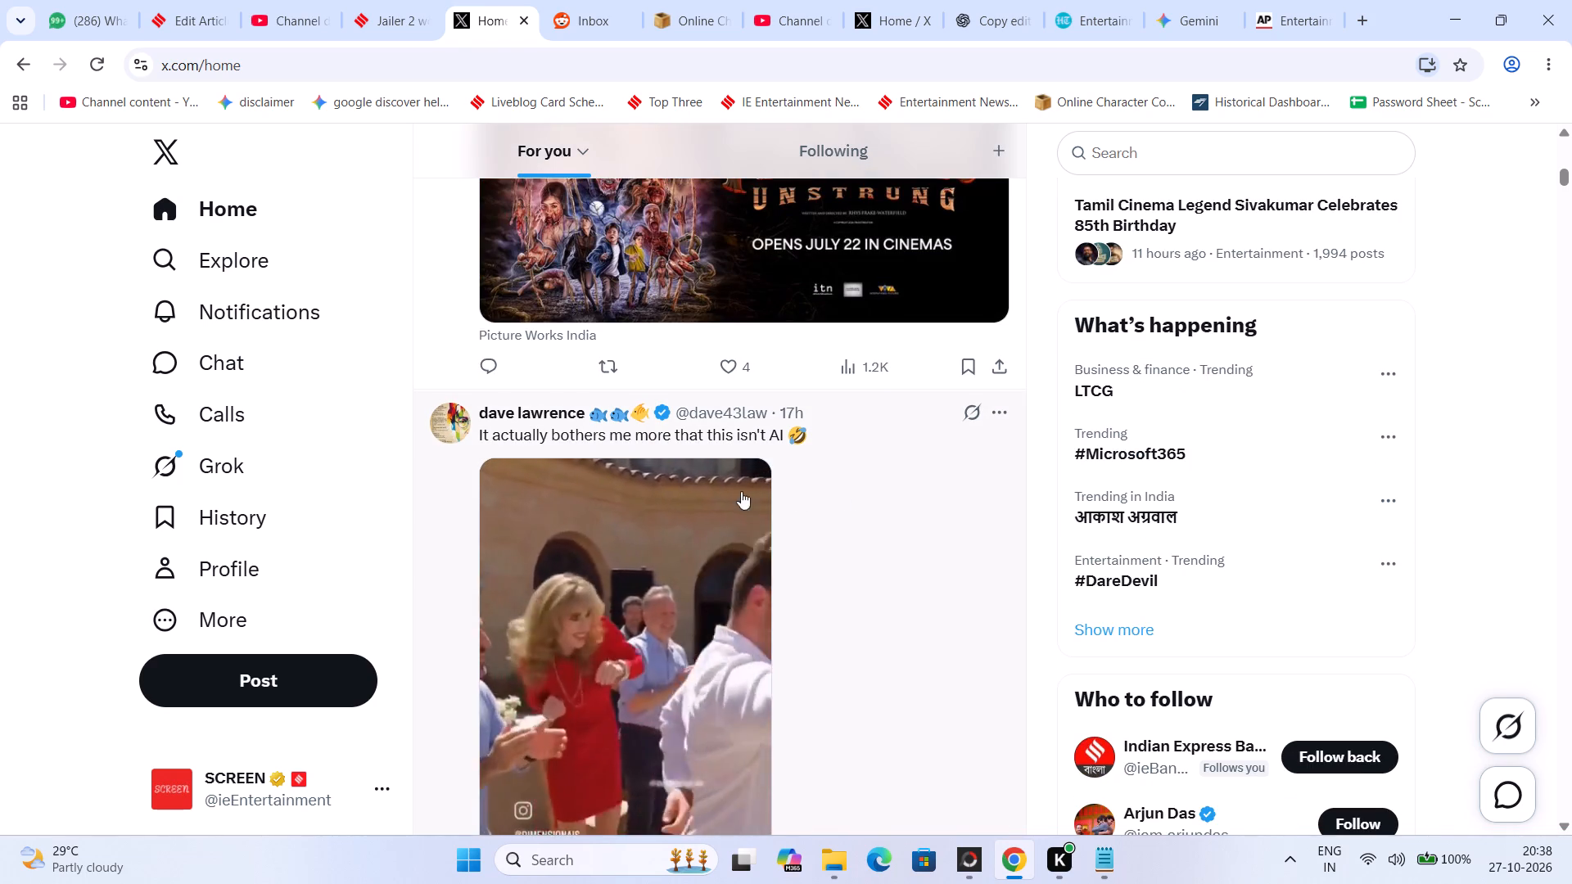
In the Noah Wyle article, replace the excerpt text after "Noah Wyle" with the body's list from Denzel Washington to Matt Damon.
{"action": "left_click", "coordinate": [196, 0]}
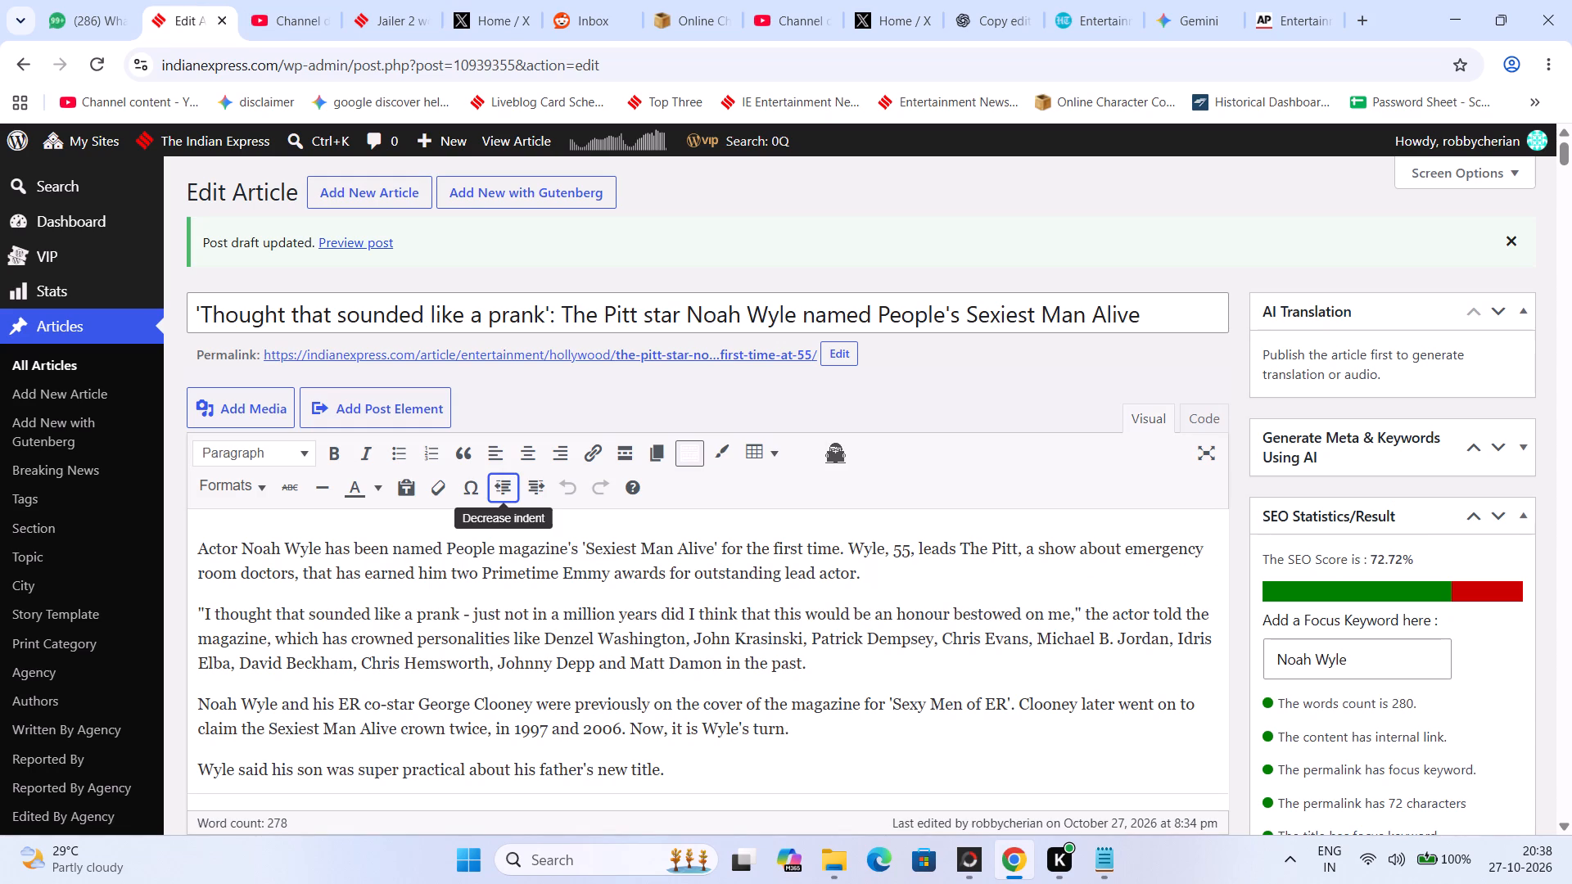
{"action": "scroll", "coordinate": [543, 599], "scroll_direction": "down", "scroll_amount": 1}
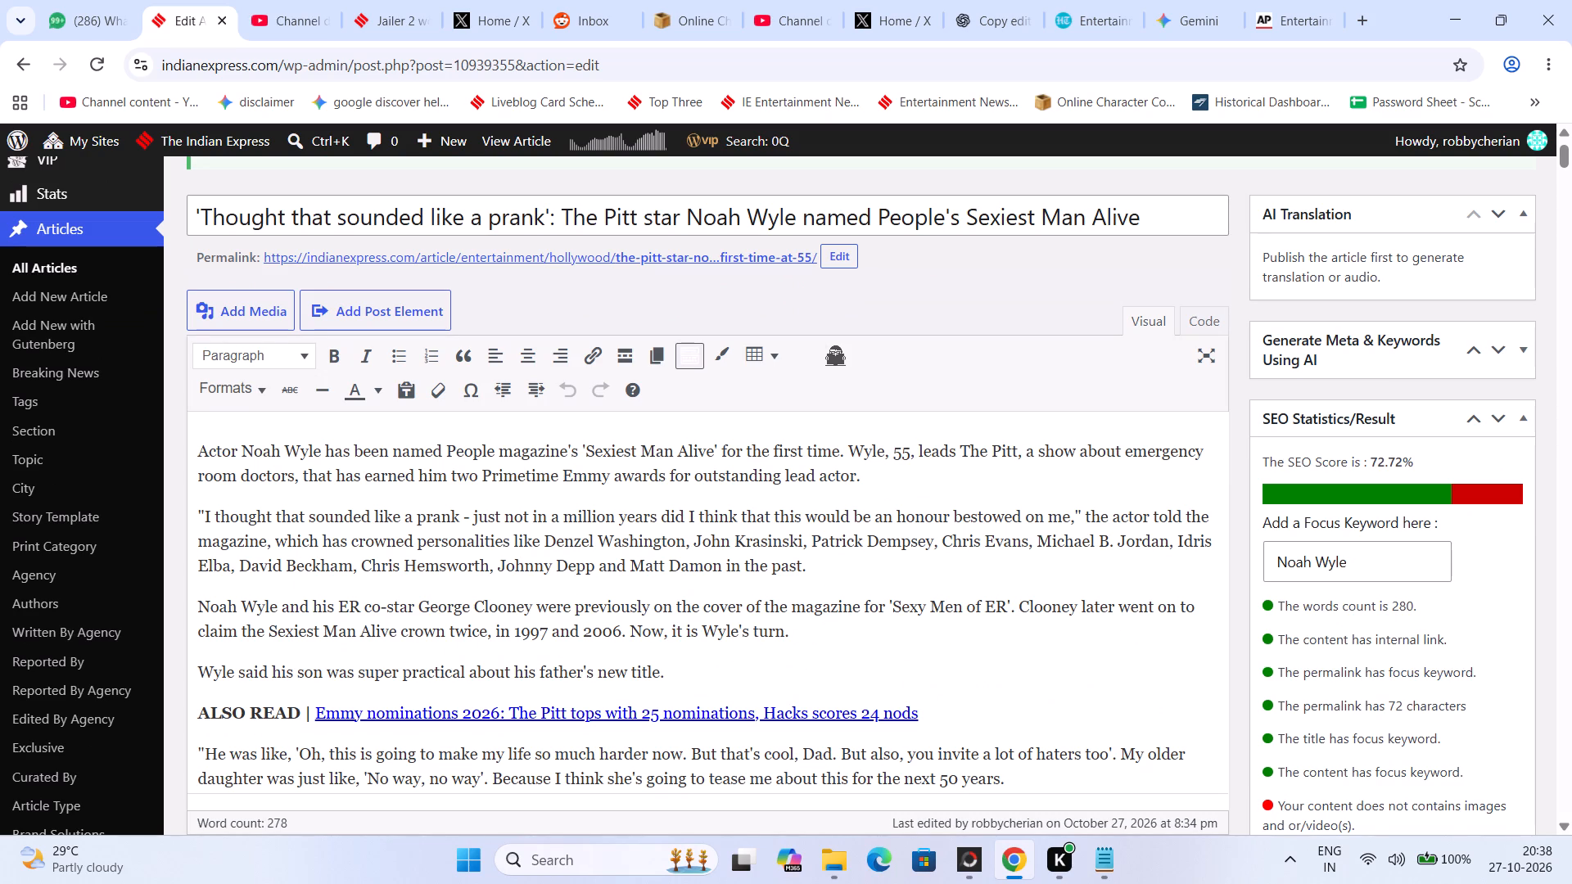
{"action": "left_click_drag", "start_coordinate": [546, 535], "coordinate": [689, 548]}
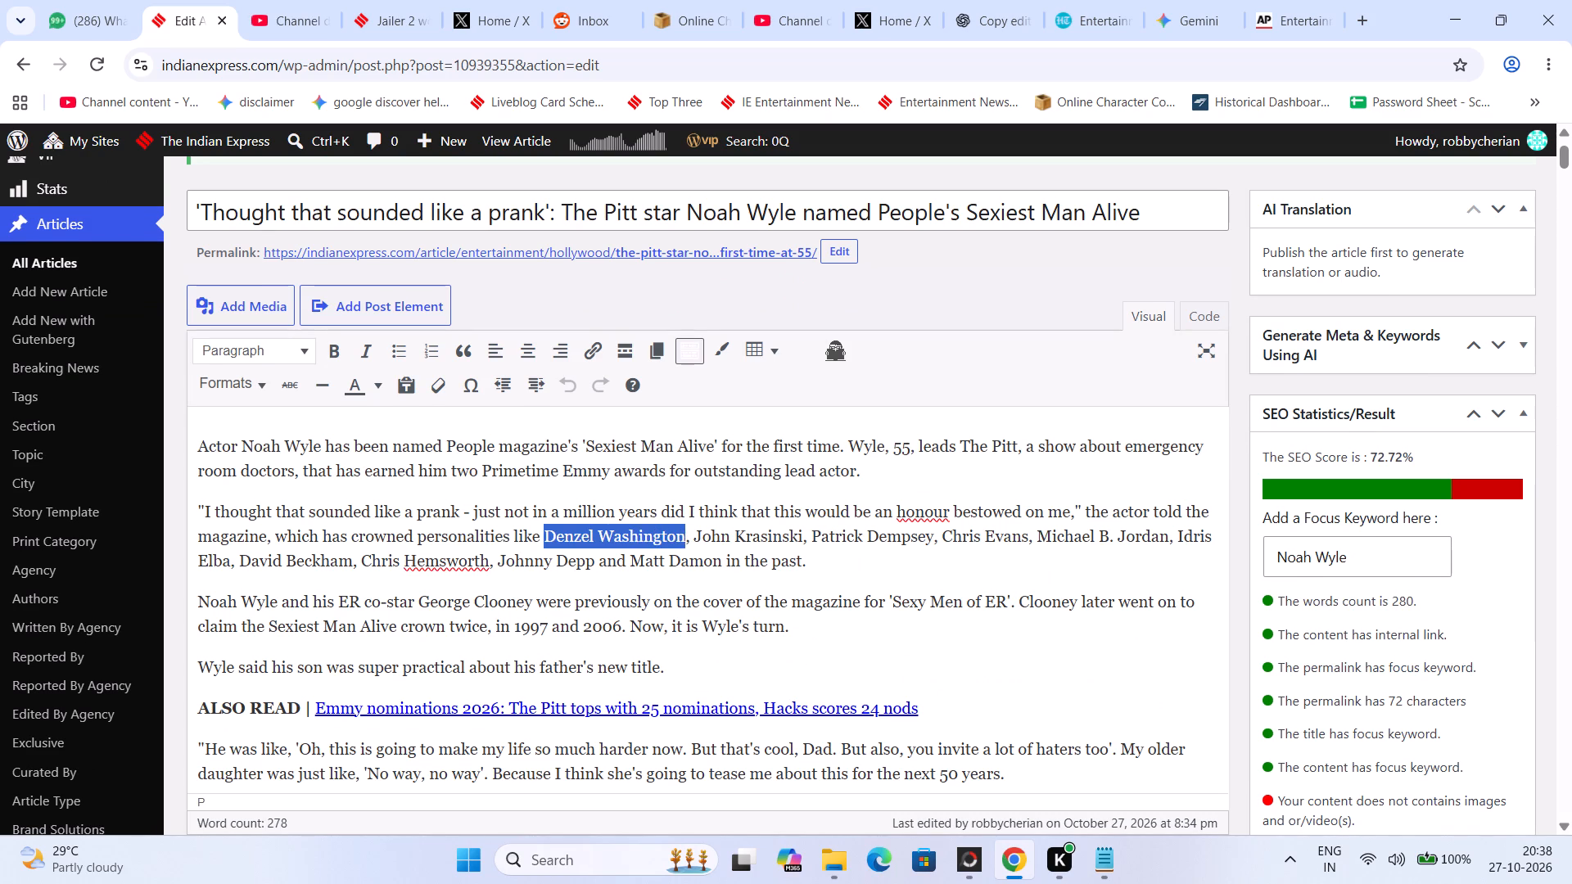
{"action": "left_click_drag", "start_coordinate": [689, 548], "coordinate": [719, 557]}
{"action": "key", "text": "ctrl+c"}
{"action": "scroll", "coordinate": [499, 567], "scroll_direction": "down", "scroll_amount": 8}
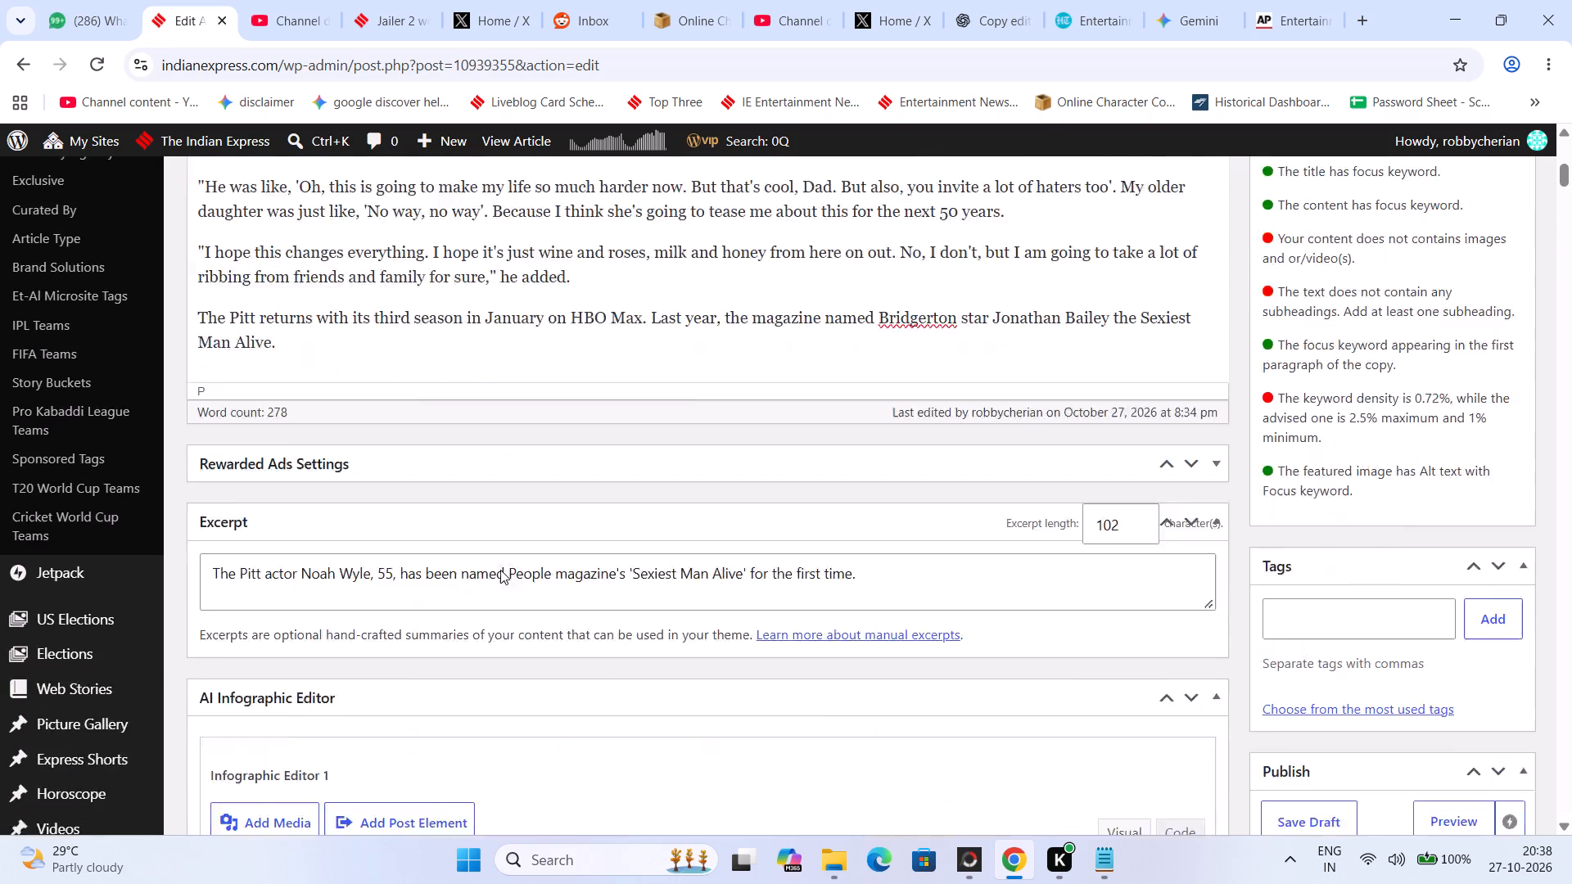
{"action": "left_click", "coordinate": [336, 329]}
{"action": "left_click_drag", "start_coordinate": [372, 327], "coordinate": [1371, 327]}
{"action": "key", "text": "space"}
{"action": "key", "text": "ctrl+v"}
Change the excerpt's opening to "Before Noah Wyle, George Clooney," ahead of Denzel Washington.
{"action": "left_click_drag", "start_coordinate": [300, 318], "coordinate": [160, 313]}
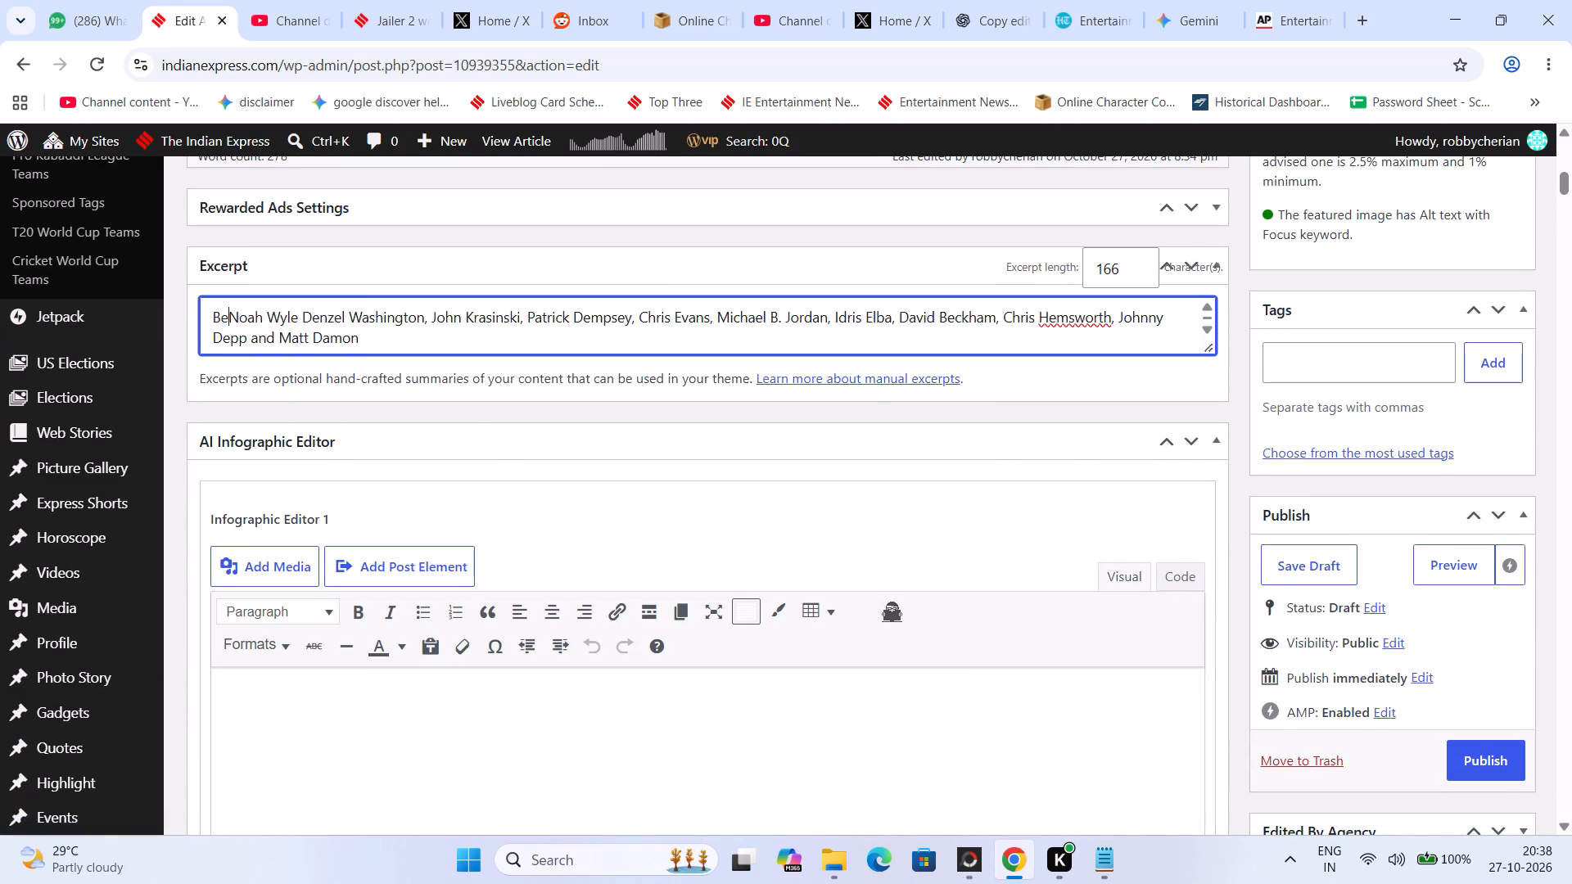
{"action": "key", "text": "Right"}
{"action": "key", "text": "Right"}
{"action": "key", "text": "Right"}
{"action": "key", "text": "Right"}
{"action": "key", "text": "Right"}
{"action": "key", "text": "Right"}
{"action": "key", "text": "Right"}
{"action": "key", "text": "Right"}
{"action": "key", "text": "Right"}
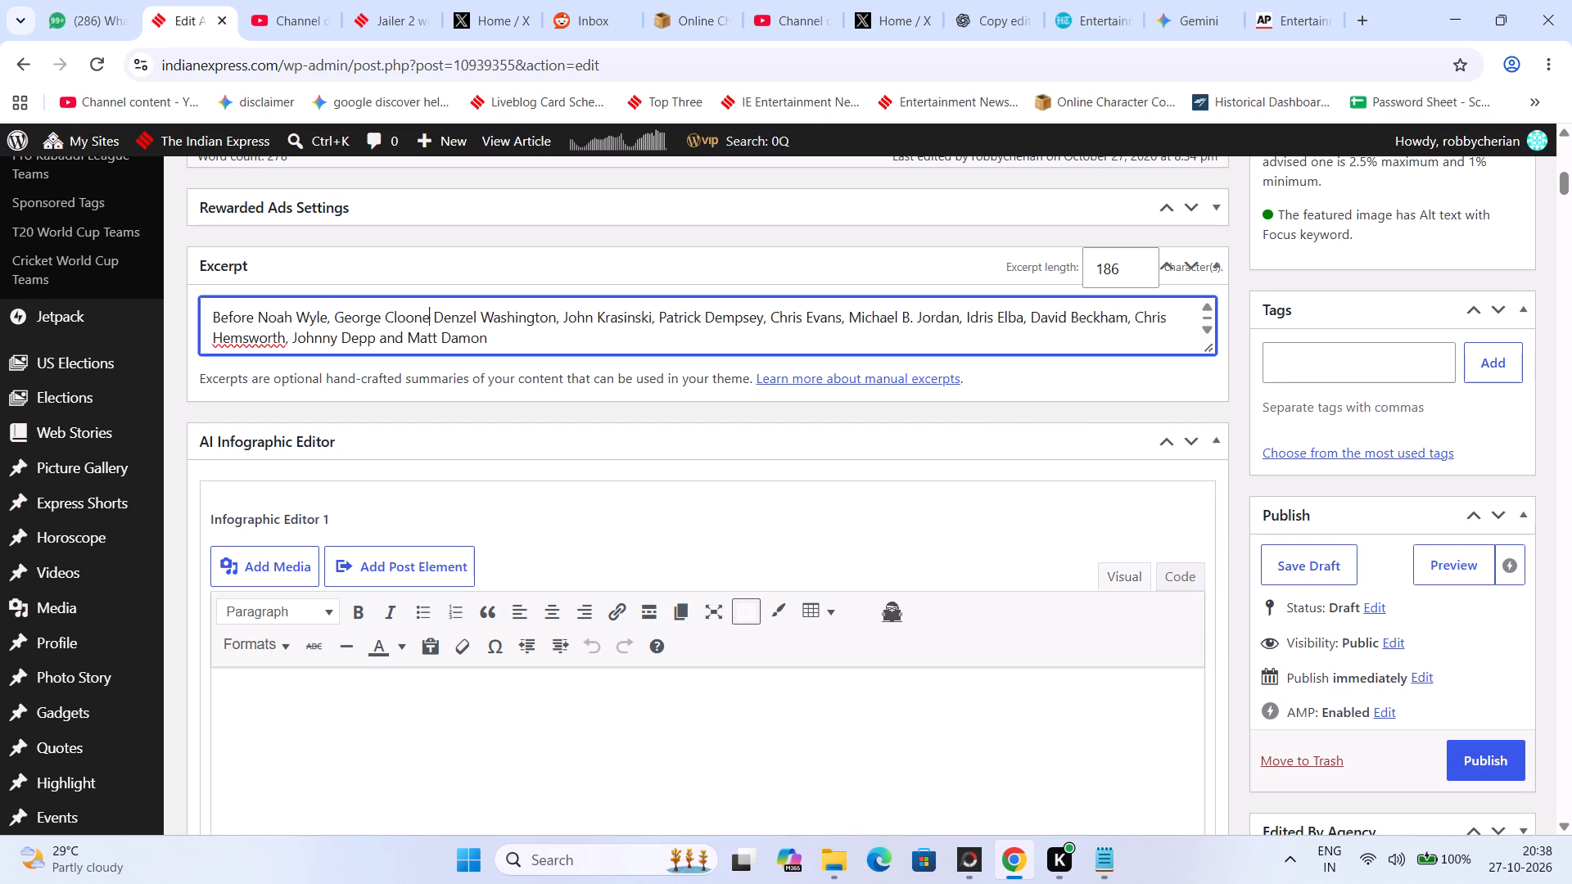
Append ", among others, have been named as" after Matt Damon in the excerpt.
{"action": "key", "text": "Down"}
{"action": "key", "text": "Down"}
{"action": "type", "text": ", among others"}
{"action": "key", "text": "space"}
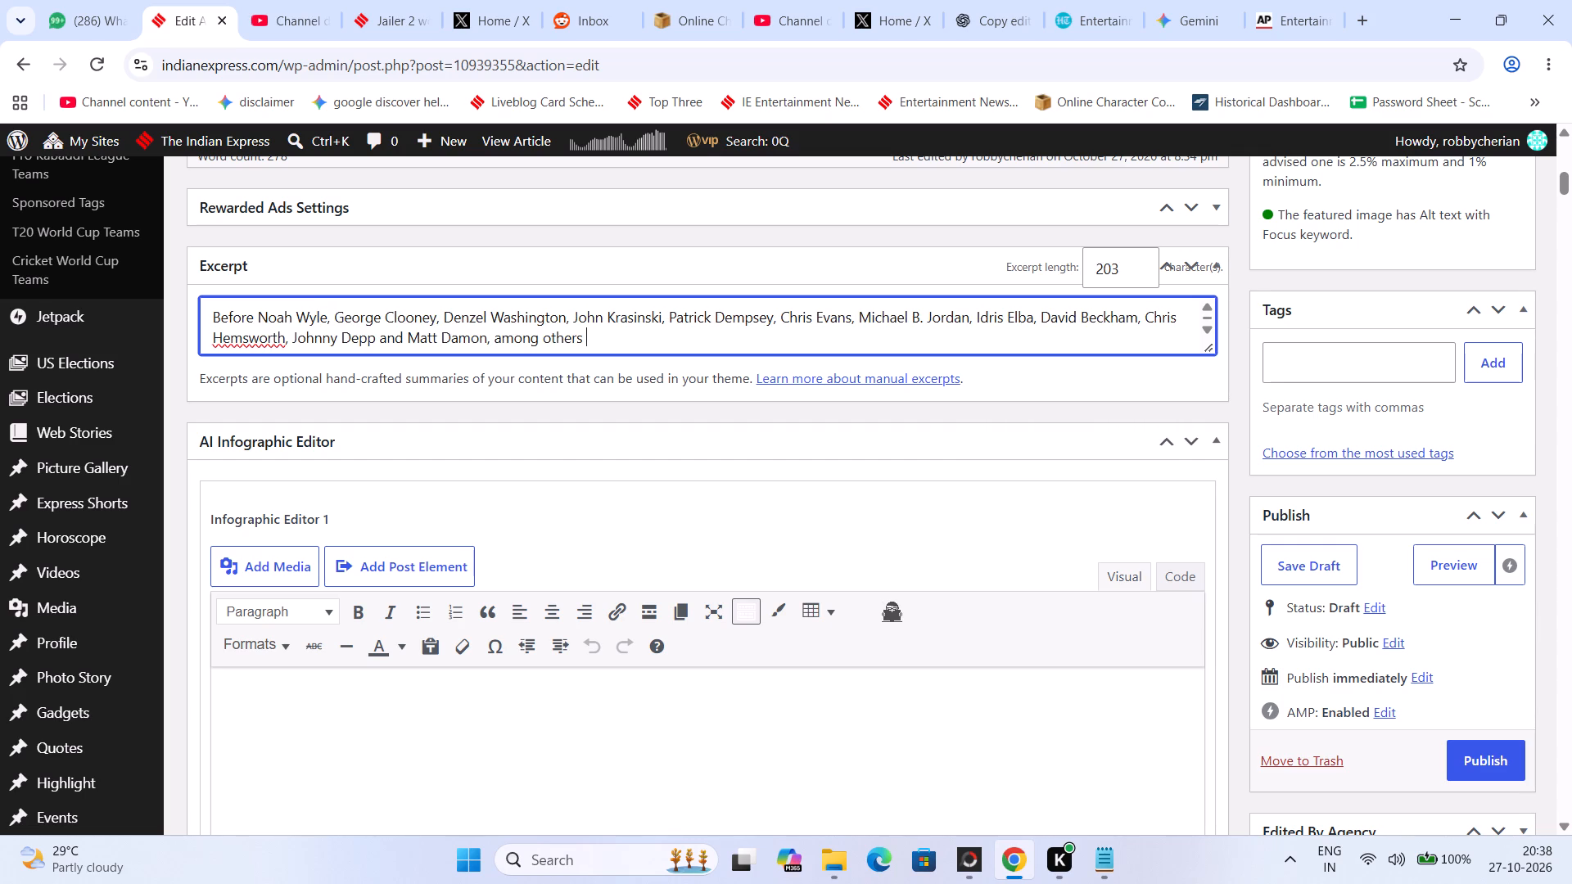
{"action": "key", "text": "BackSpace"}
{"action": "type", "text": ", have been named as"}
{"action": "key", "text": "space"}
Copy "People's Sexiest Man Alive" from the headline and add it to the end of the excerpt, followed by a period.
{"action": "scroll", "coordinate": [825, 322], "scroll_direction": "up", "scroll_amount": 7}
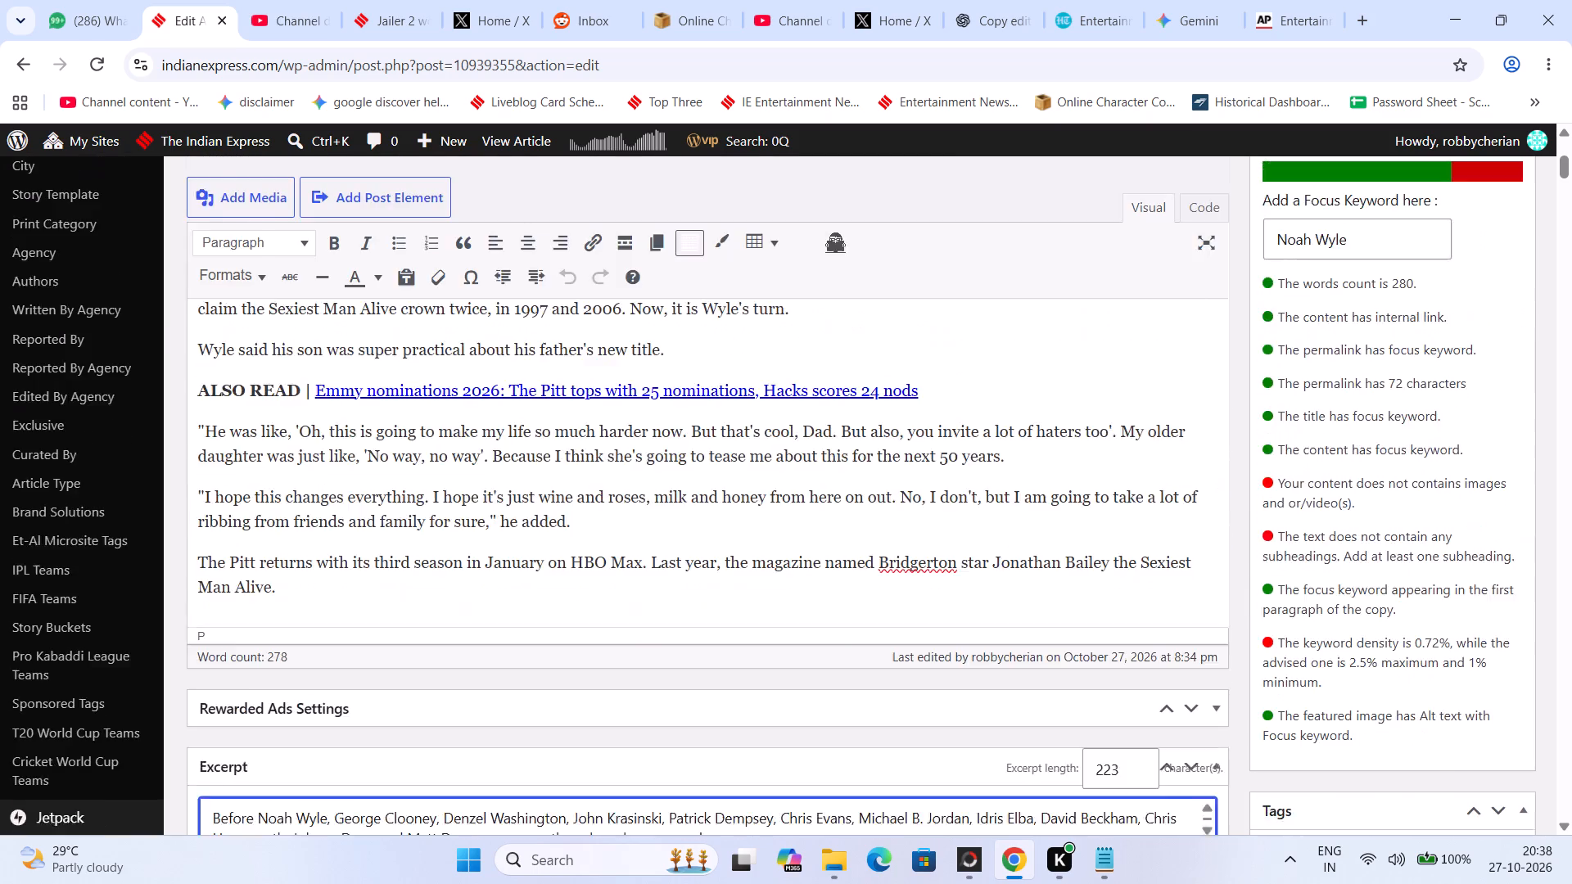
{"action": "scroll", "coordinate": [825, 322], "scroll_direction": "up", "scroll_amount": 9}
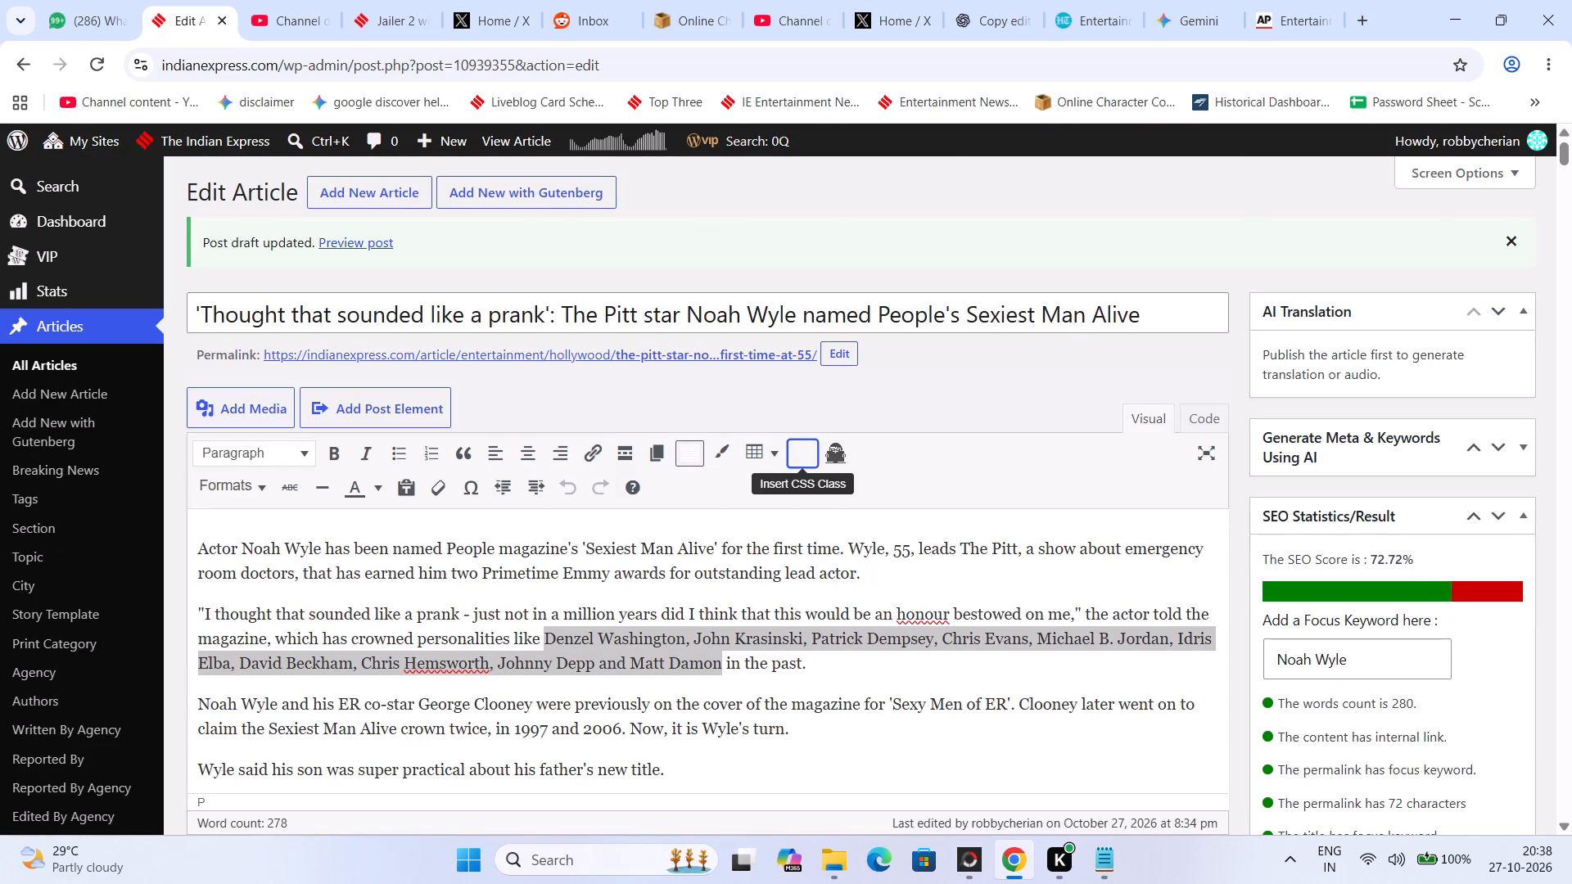
{"action": "left_click_drag", "start_coordinate": [443, 548], "coordinate": [452, 548]}
{"action": "left_click_drag", "start_coordinate": [880, 309], "coordinate": [1199, 313]}
{"action": "key", "text": "ctrl+c"}
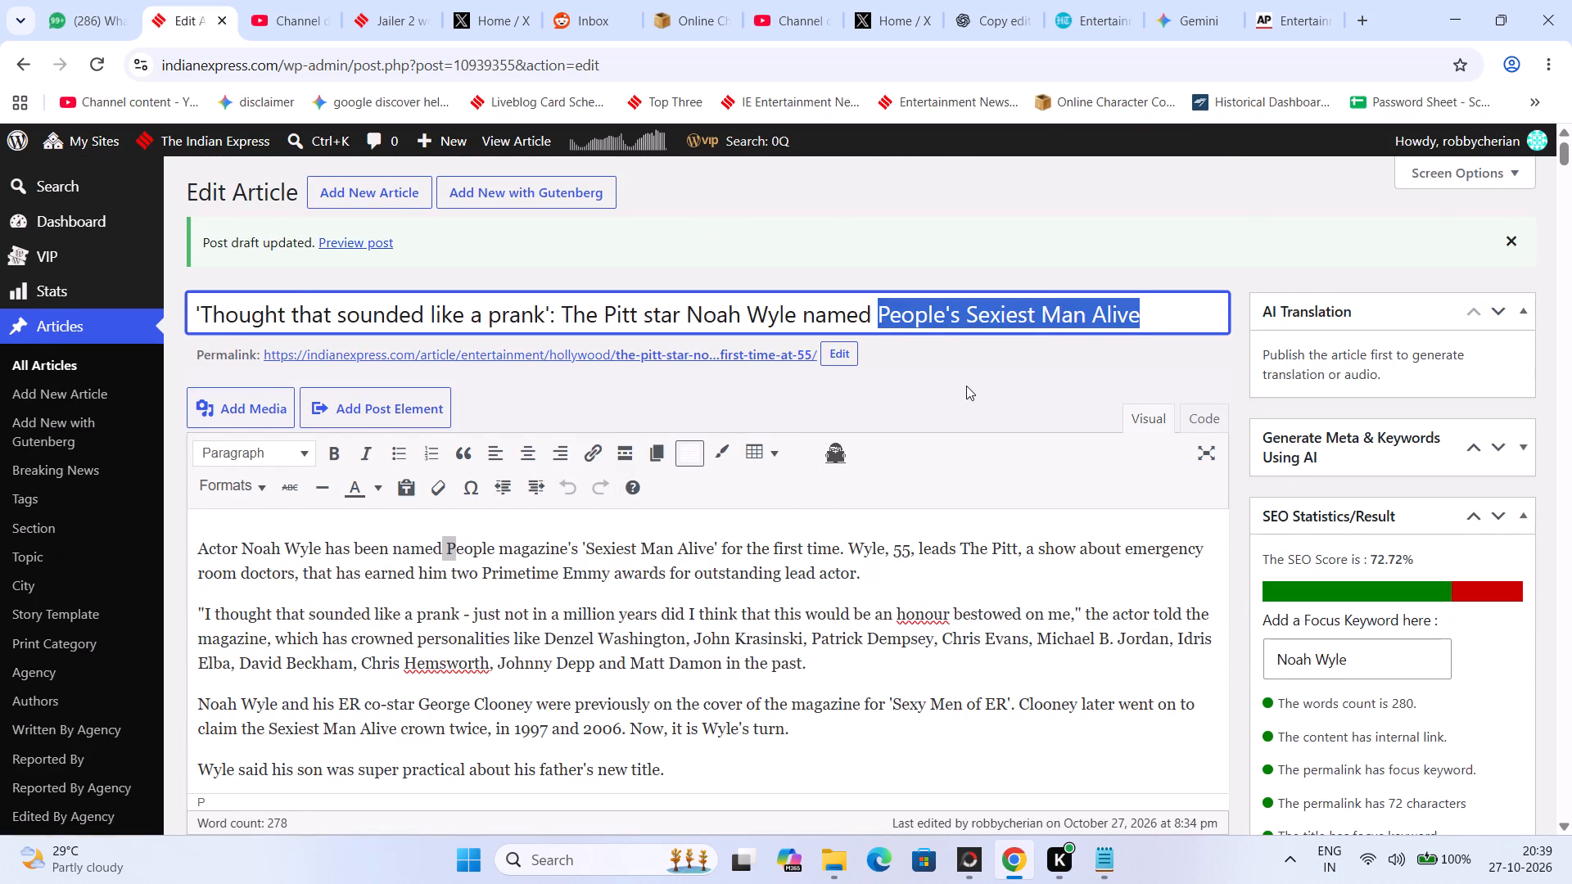
{"action": "scroll", "coordinate": [960, 393], "scroll_direction": "down", "scroll_amount": 11}
{"action": "scroll", "coordinate": [960, 393], "scroll_direction": "up", "scroll_amount": 3}
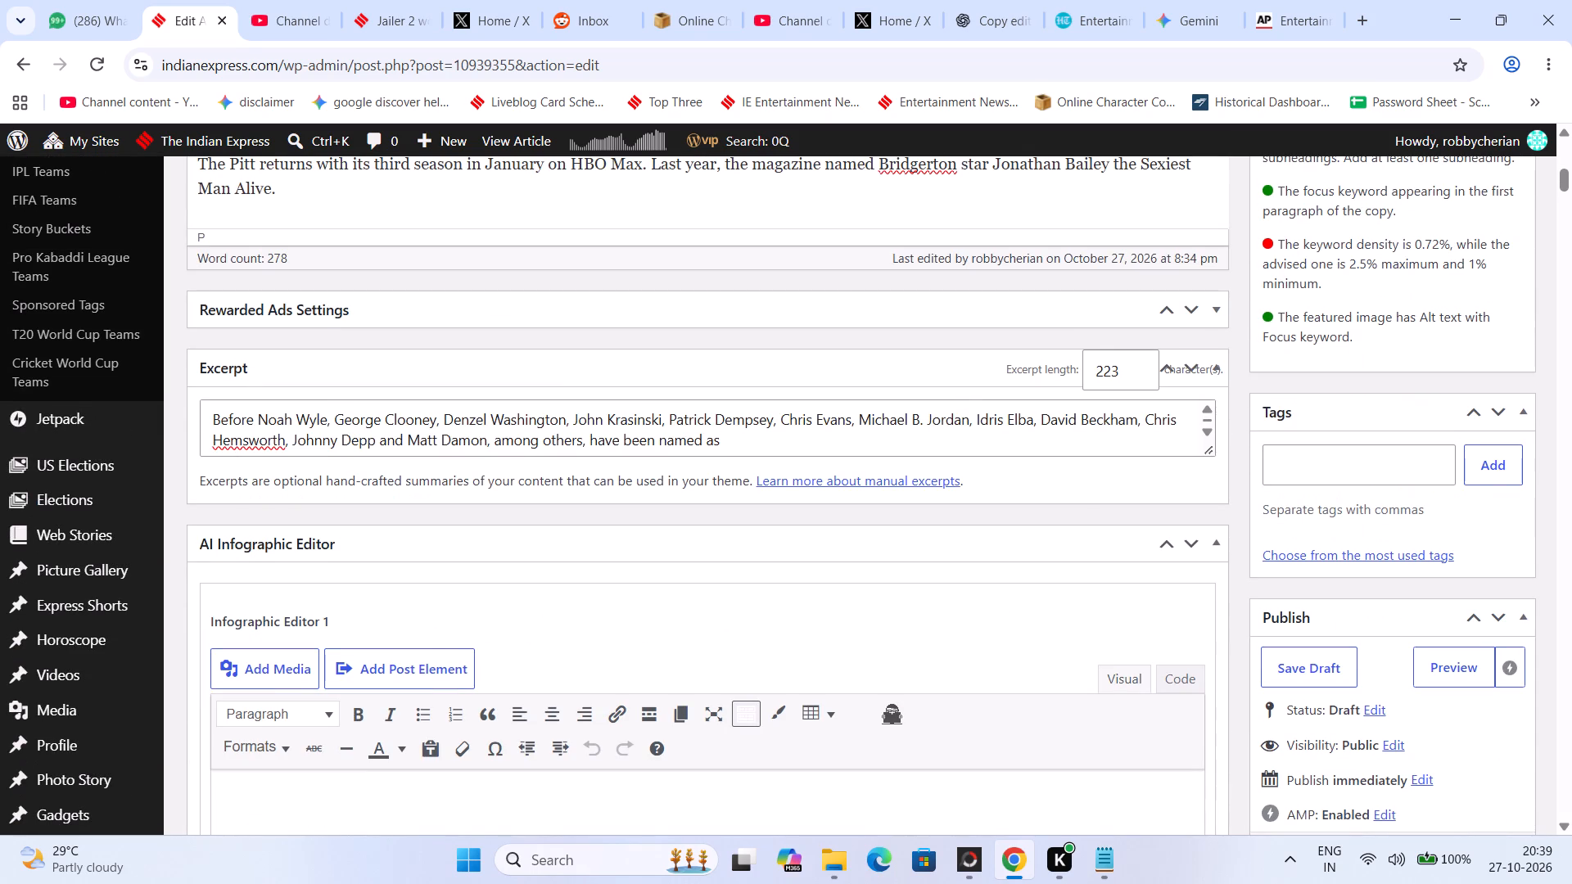
{"action": "left_click", "coordinate": [784, 443]}
{"action": "key", "text": "ctrl+v"}
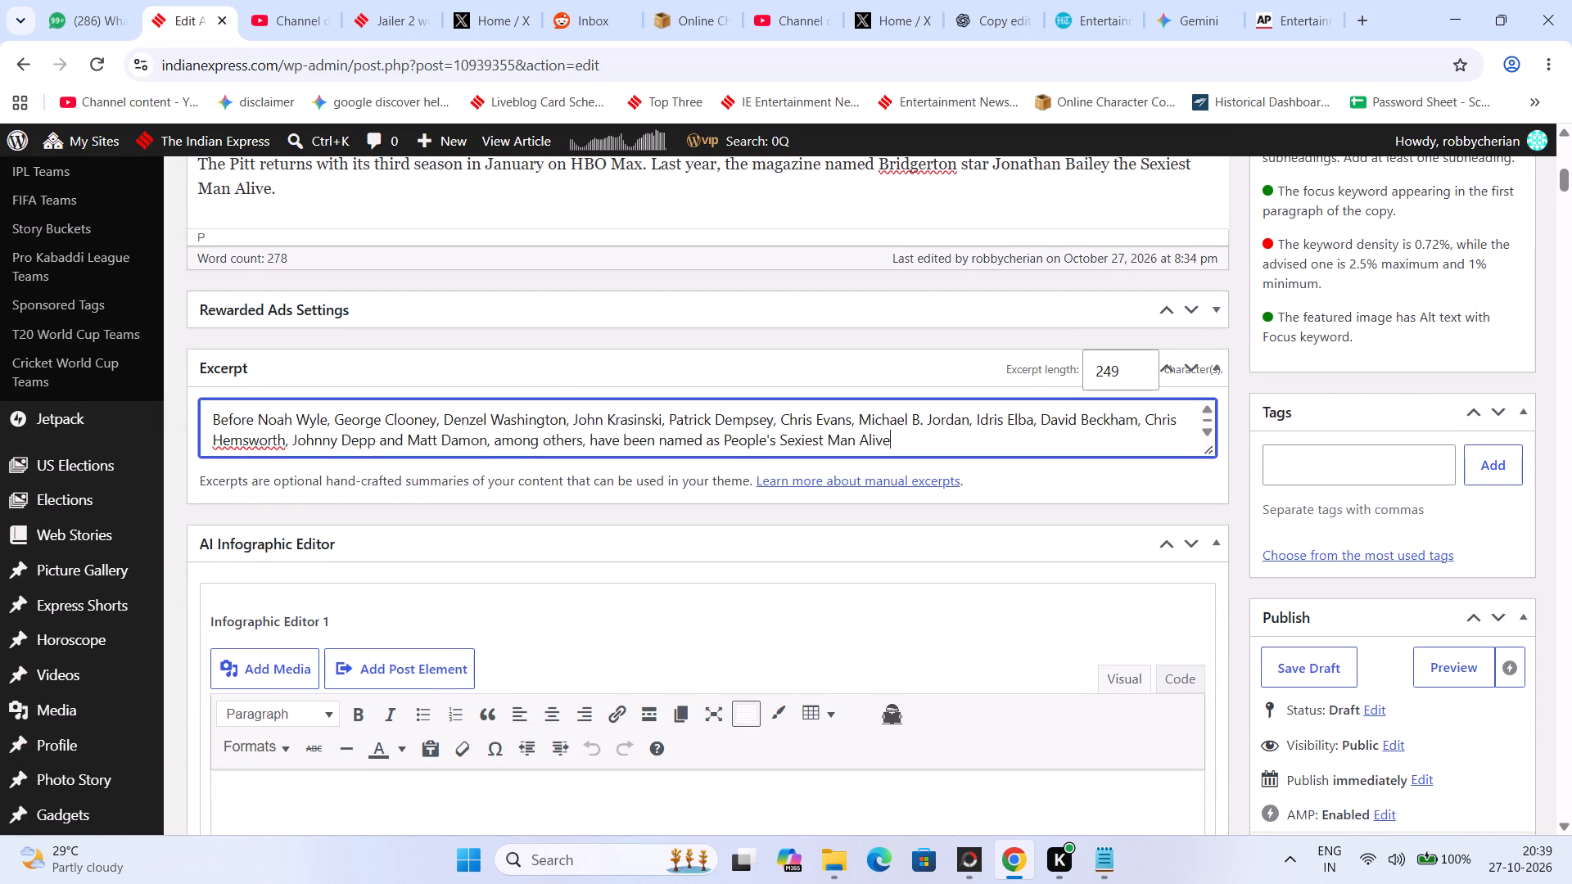
{"action": "key", "text": "period"}
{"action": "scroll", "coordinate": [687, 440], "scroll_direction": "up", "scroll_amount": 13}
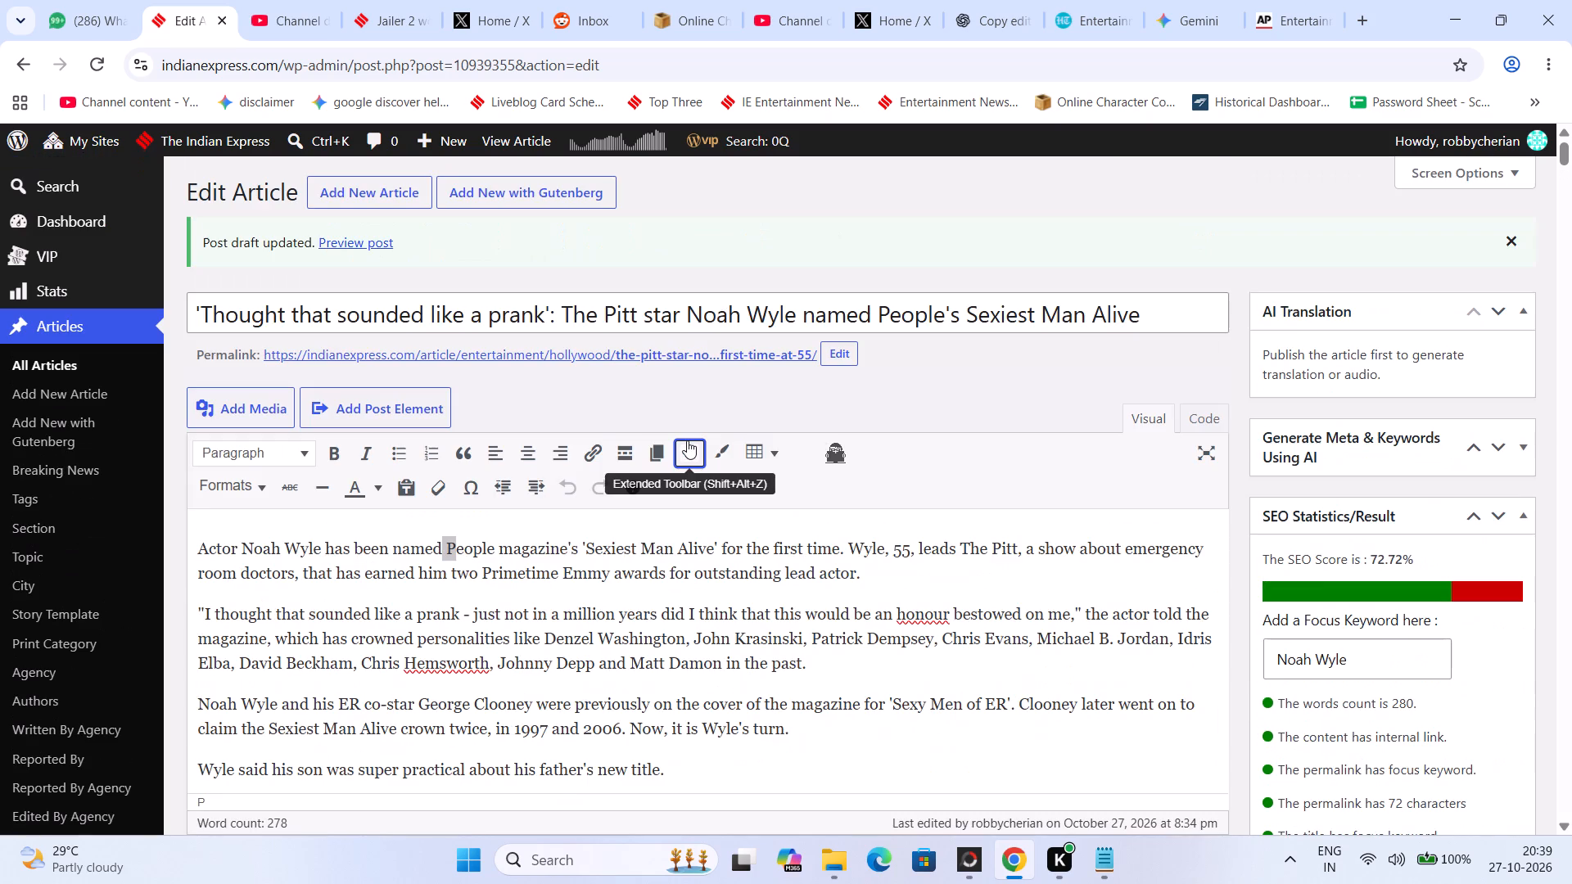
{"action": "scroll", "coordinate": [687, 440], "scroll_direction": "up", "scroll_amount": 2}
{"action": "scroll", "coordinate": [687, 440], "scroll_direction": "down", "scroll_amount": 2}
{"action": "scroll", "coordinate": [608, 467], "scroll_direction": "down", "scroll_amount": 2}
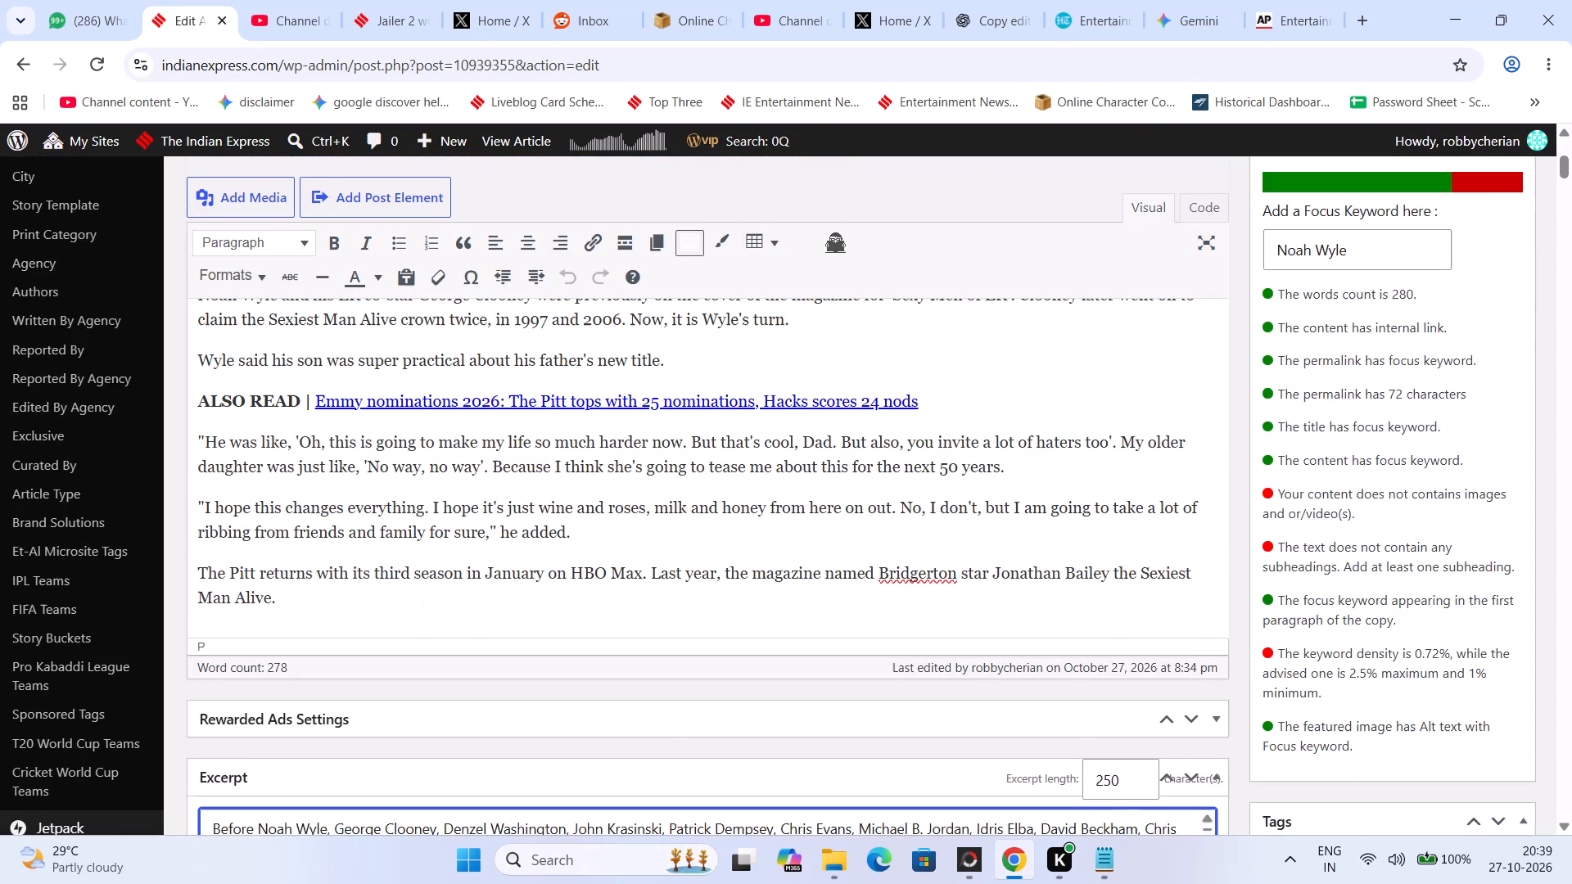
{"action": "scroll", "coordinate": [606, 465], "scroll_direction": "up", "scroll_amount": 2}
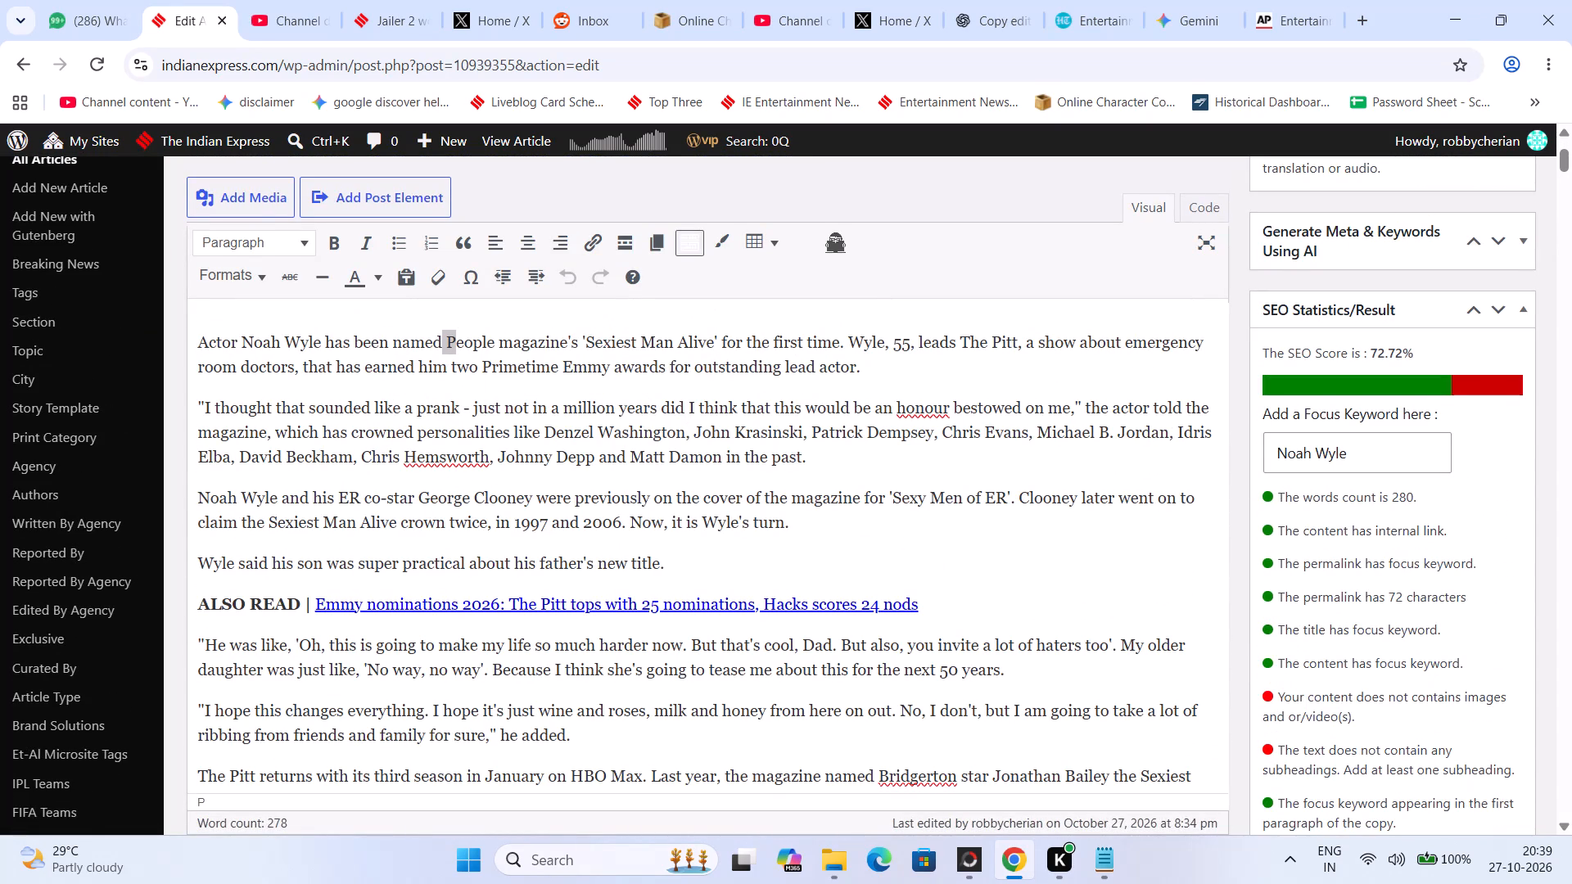
Switch to the Jailer 2 live blog page and go from there to Screen's entertainment section.
{"action": "left_click", "coordinate": [384, 3]}
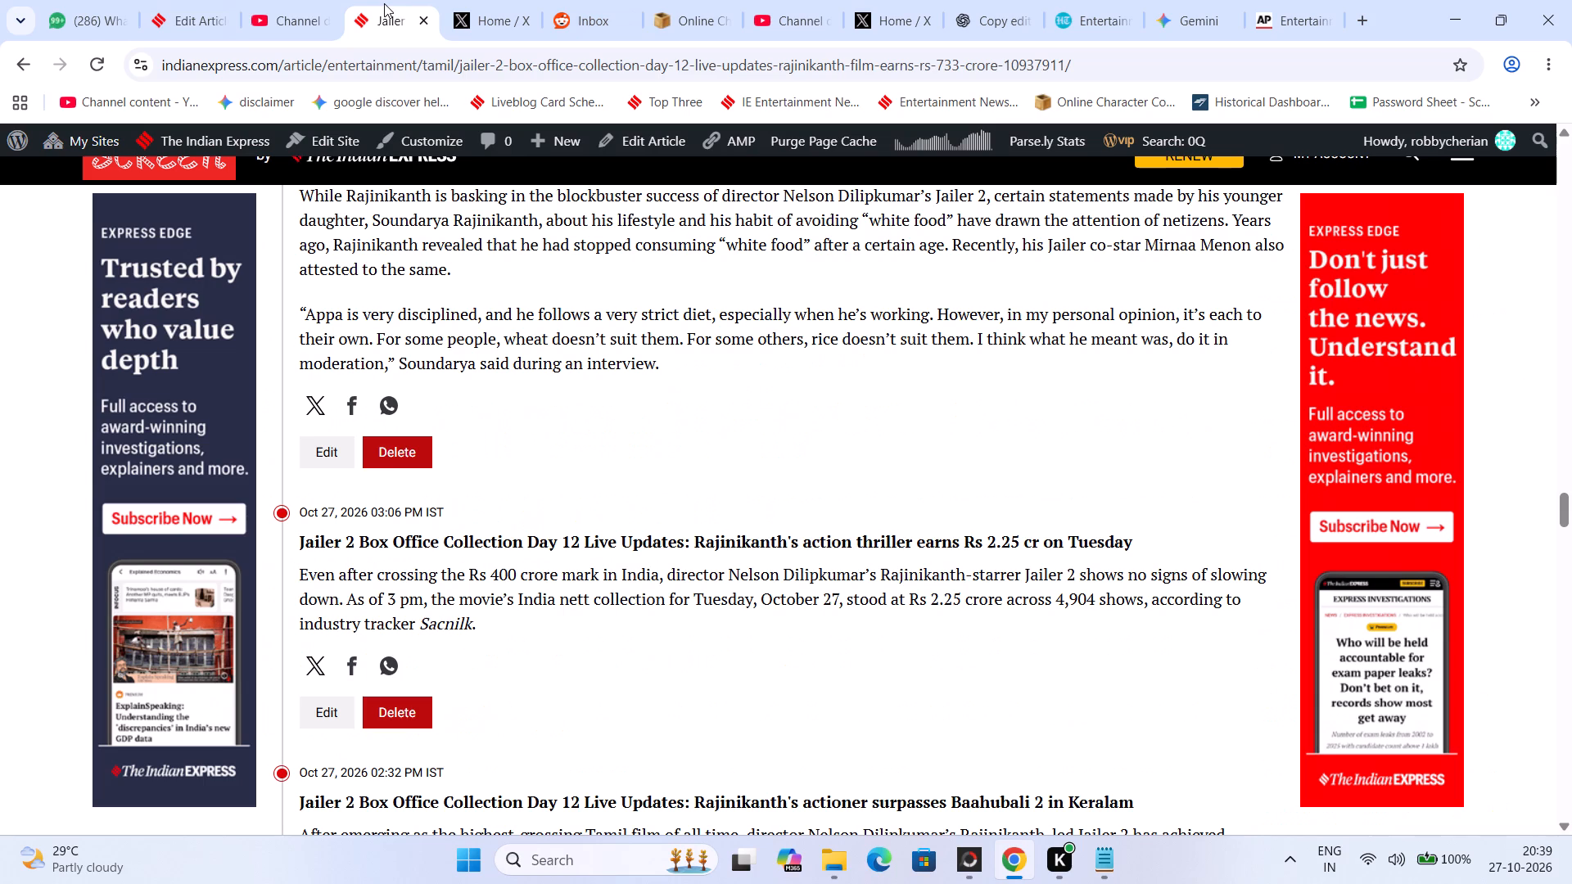
{"action": "left_click", "coordinate": [207, 165]}
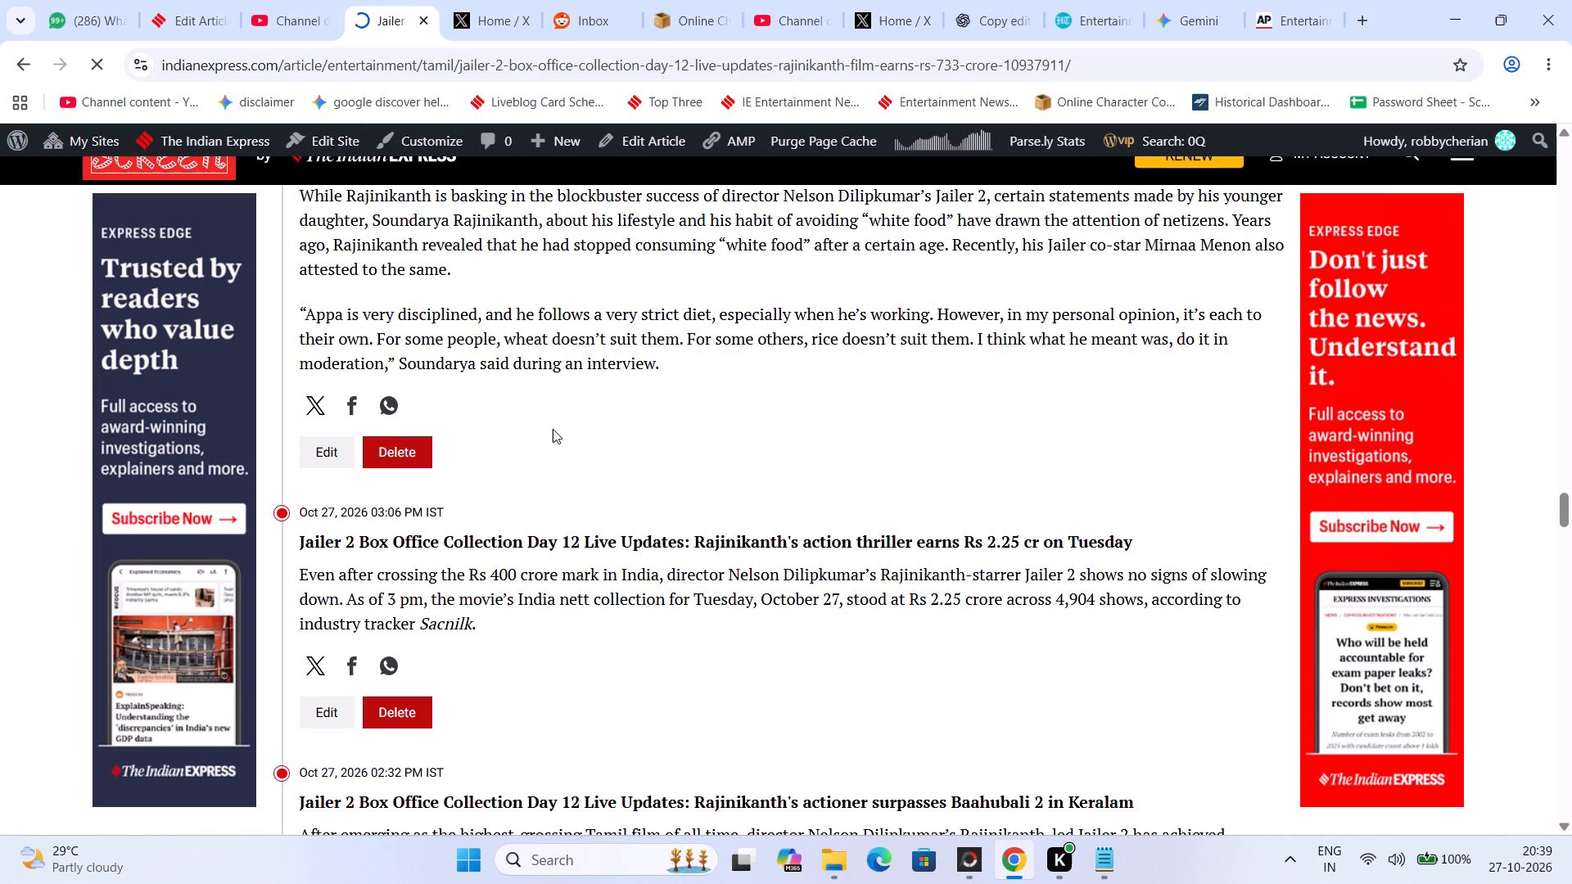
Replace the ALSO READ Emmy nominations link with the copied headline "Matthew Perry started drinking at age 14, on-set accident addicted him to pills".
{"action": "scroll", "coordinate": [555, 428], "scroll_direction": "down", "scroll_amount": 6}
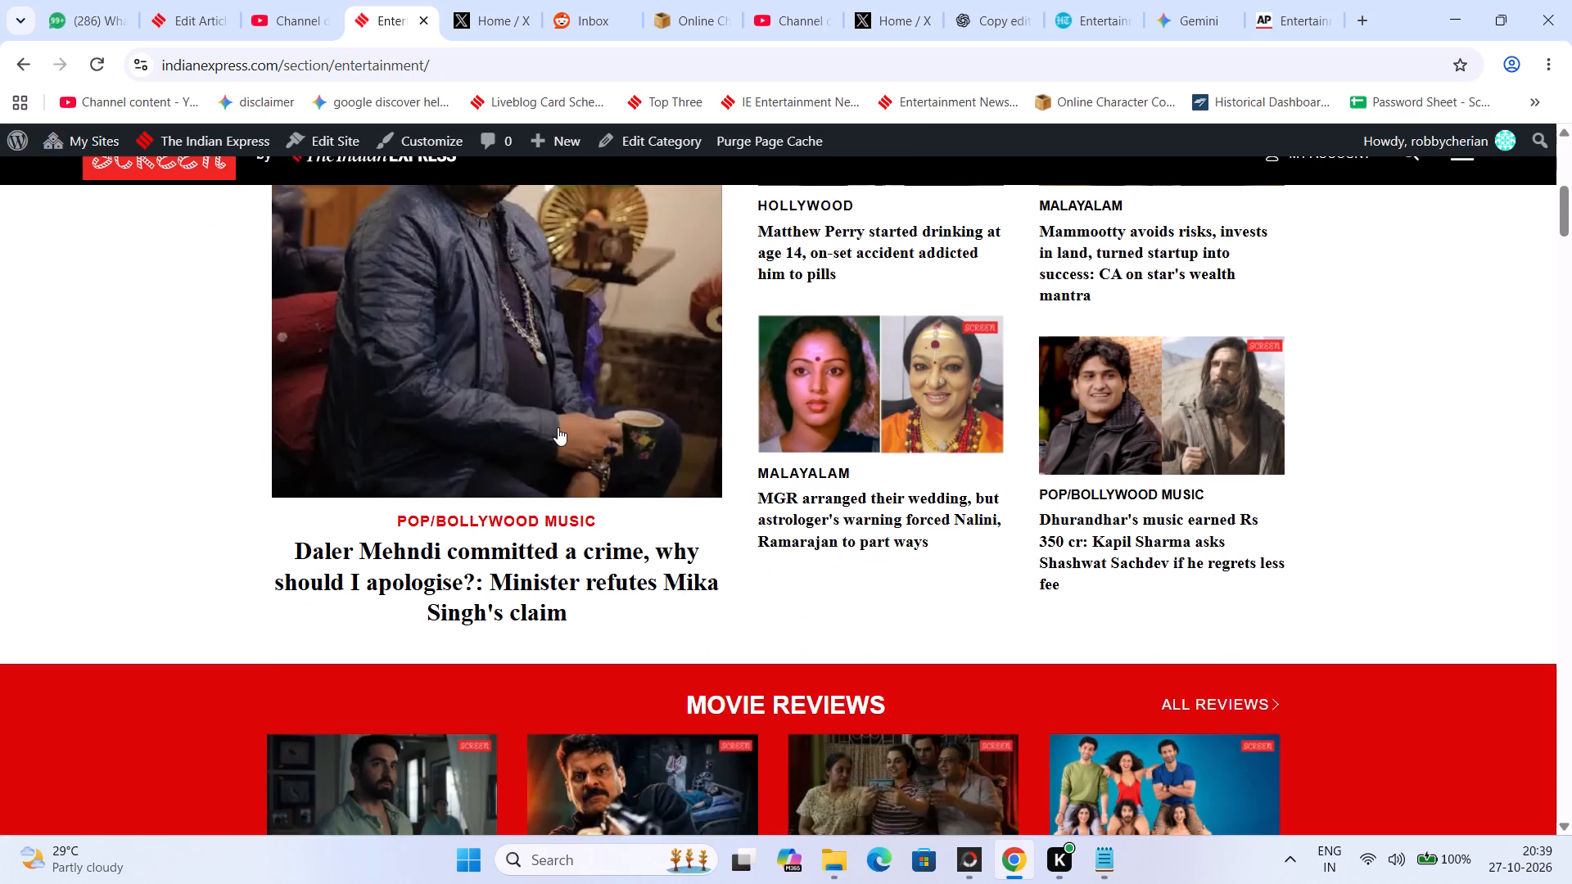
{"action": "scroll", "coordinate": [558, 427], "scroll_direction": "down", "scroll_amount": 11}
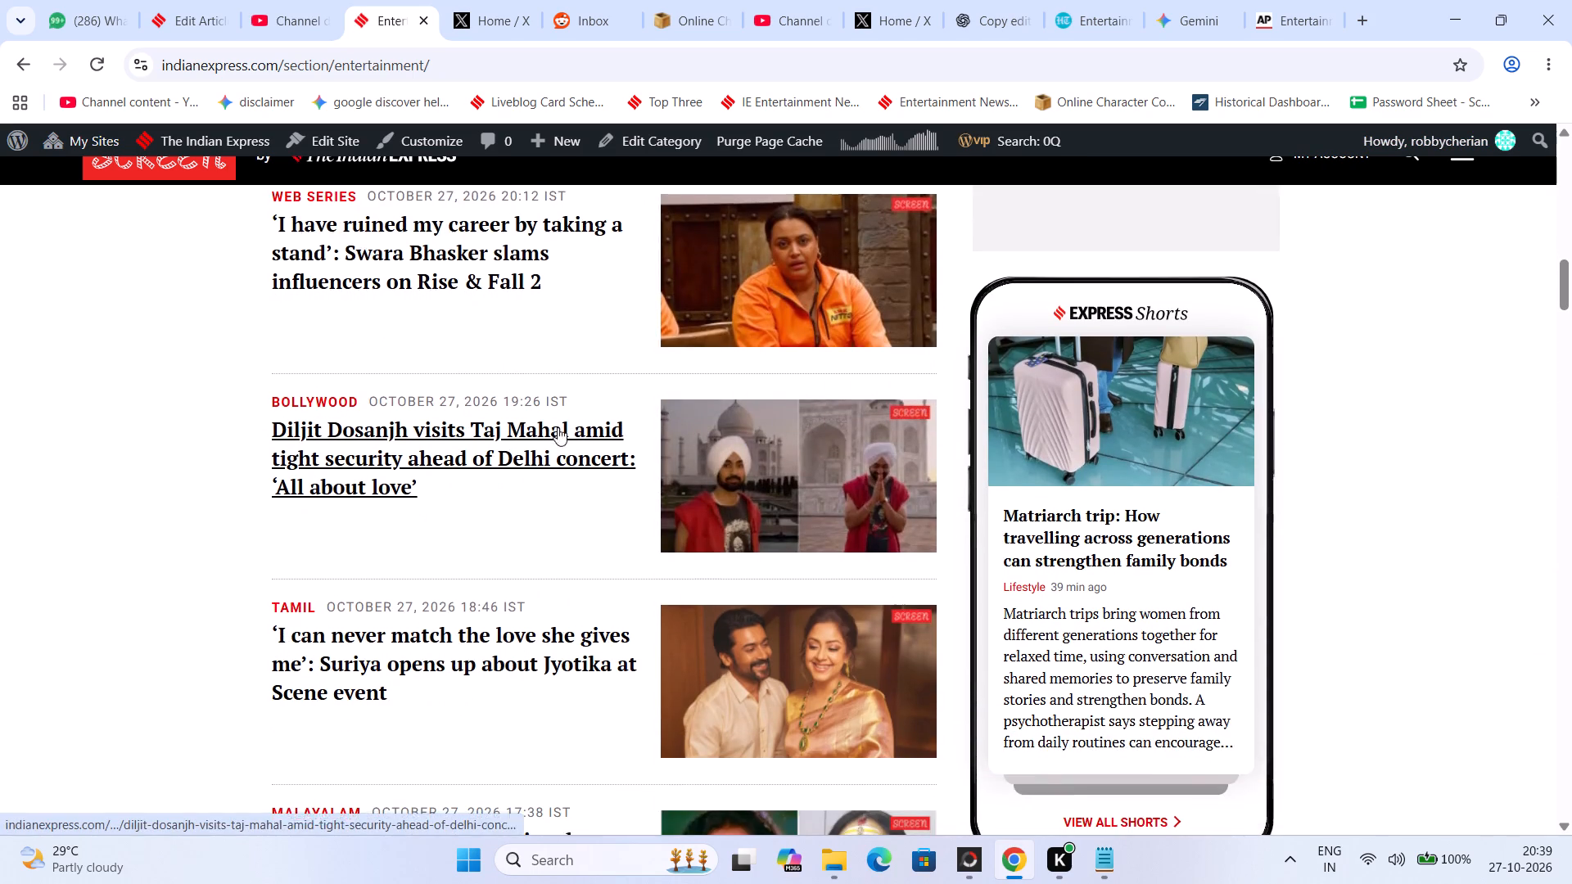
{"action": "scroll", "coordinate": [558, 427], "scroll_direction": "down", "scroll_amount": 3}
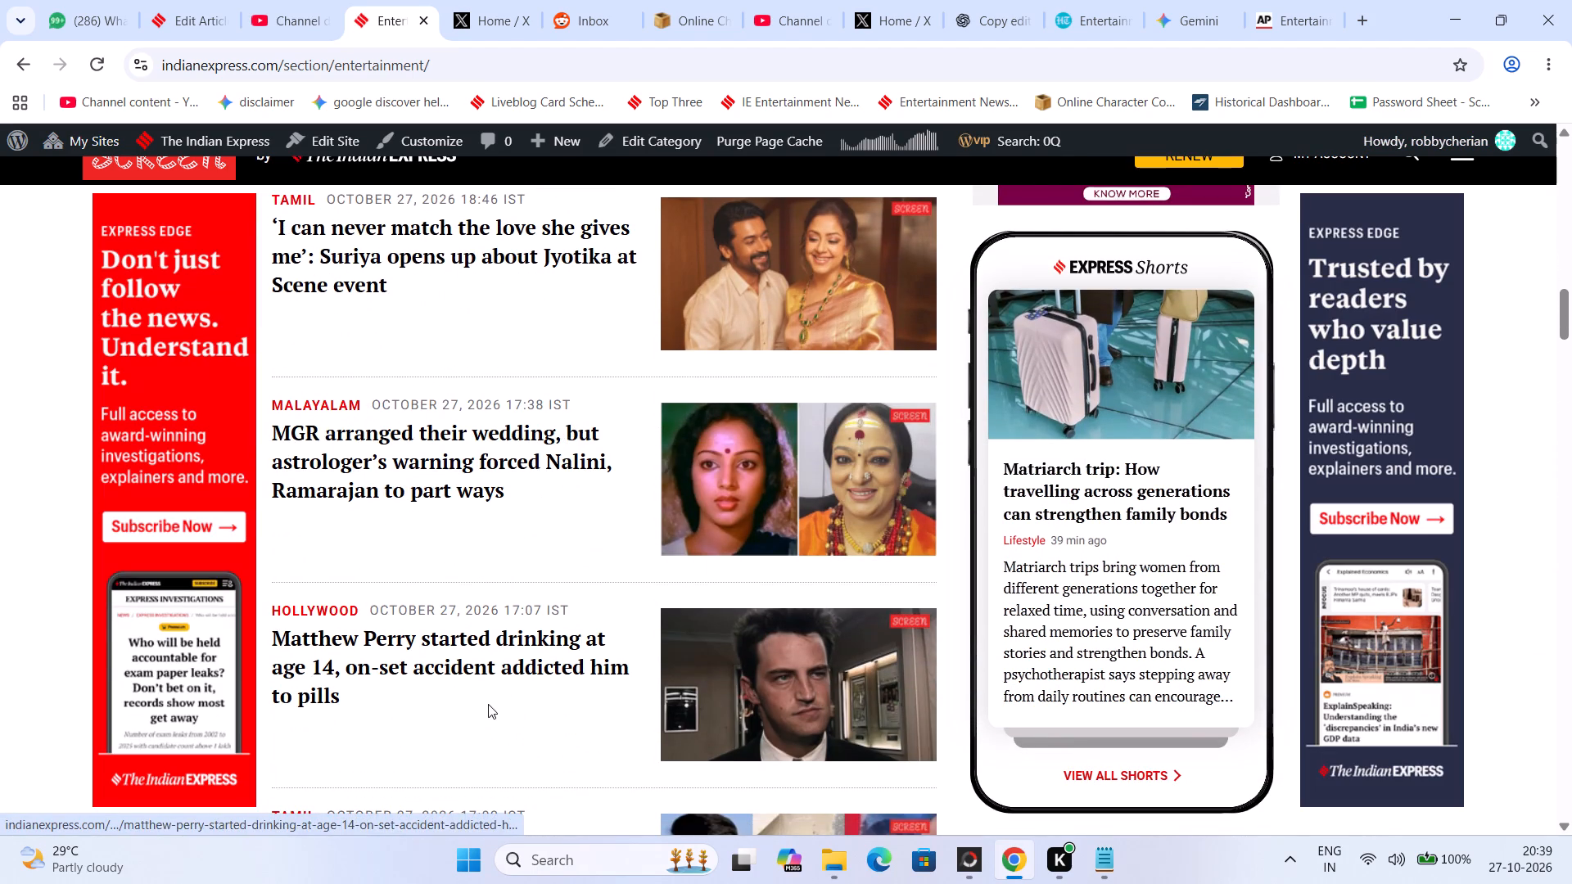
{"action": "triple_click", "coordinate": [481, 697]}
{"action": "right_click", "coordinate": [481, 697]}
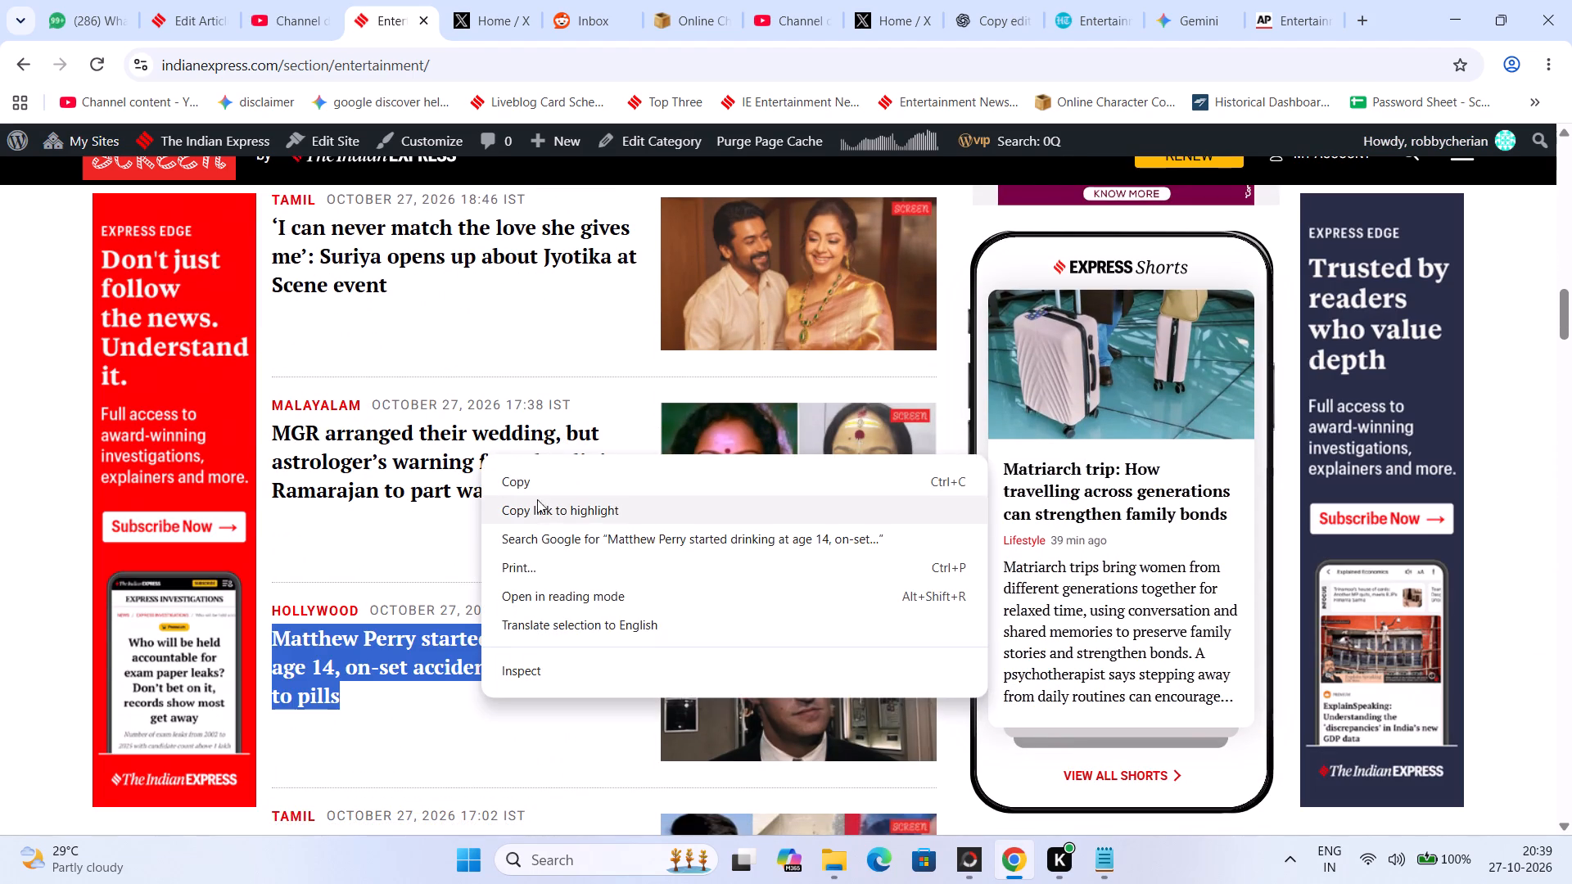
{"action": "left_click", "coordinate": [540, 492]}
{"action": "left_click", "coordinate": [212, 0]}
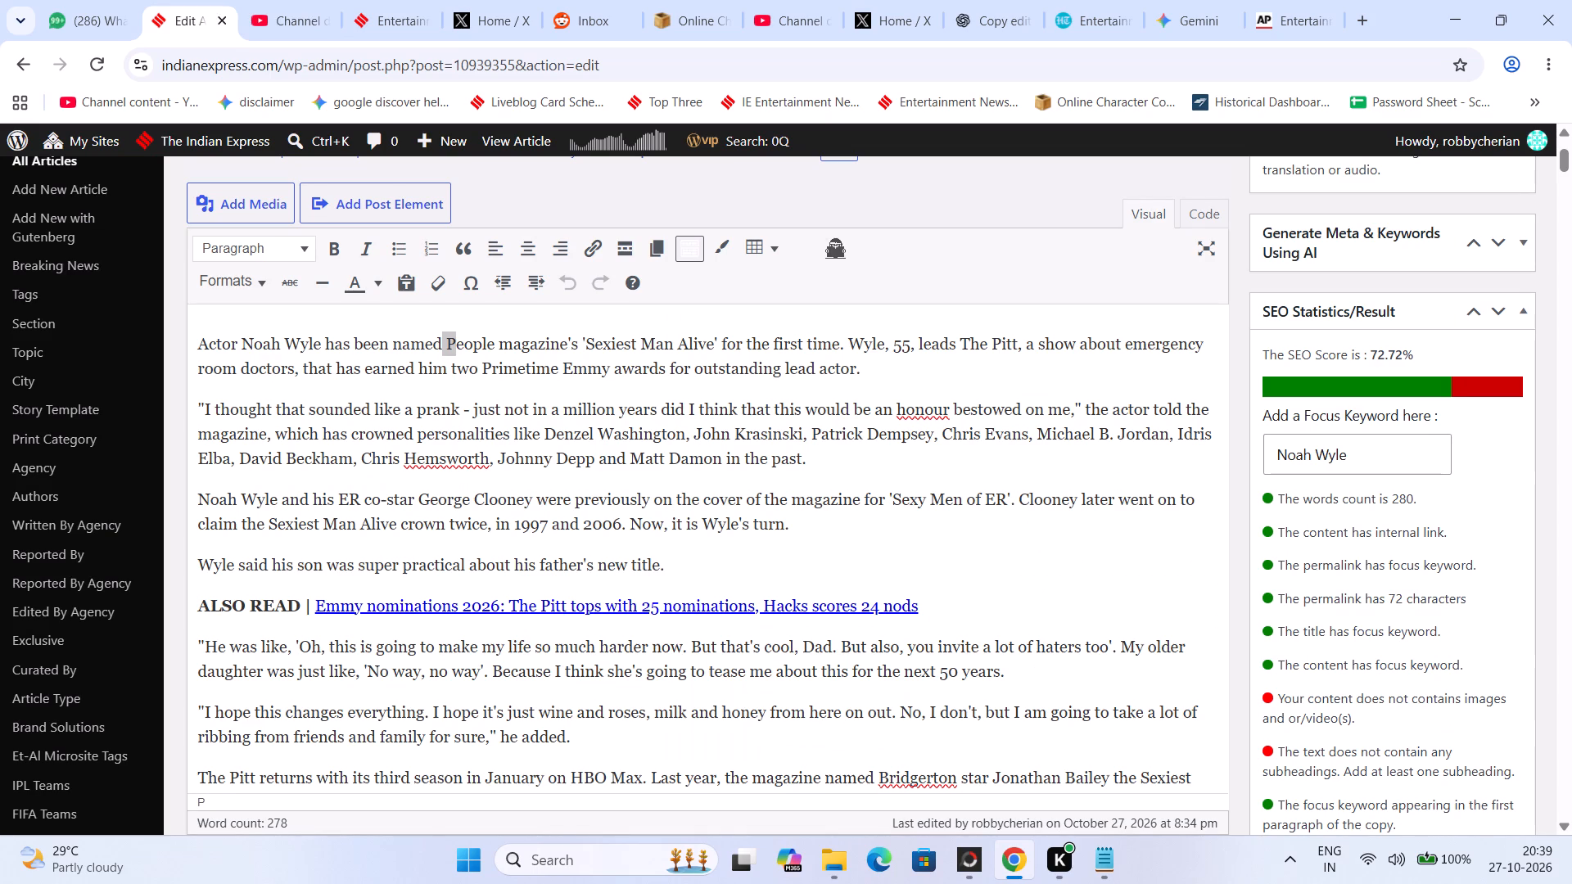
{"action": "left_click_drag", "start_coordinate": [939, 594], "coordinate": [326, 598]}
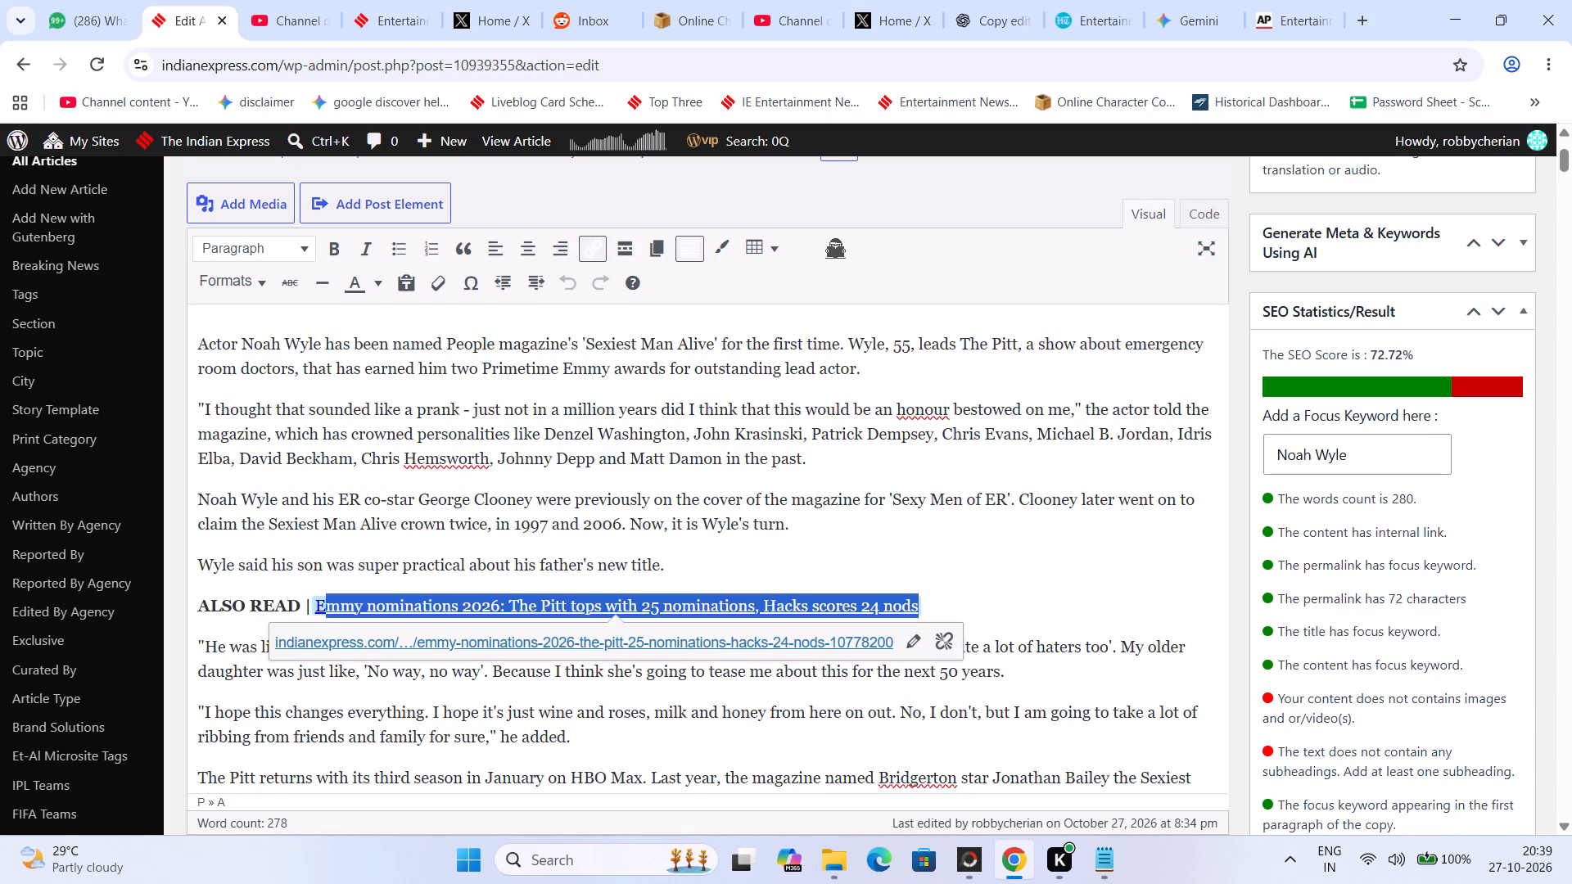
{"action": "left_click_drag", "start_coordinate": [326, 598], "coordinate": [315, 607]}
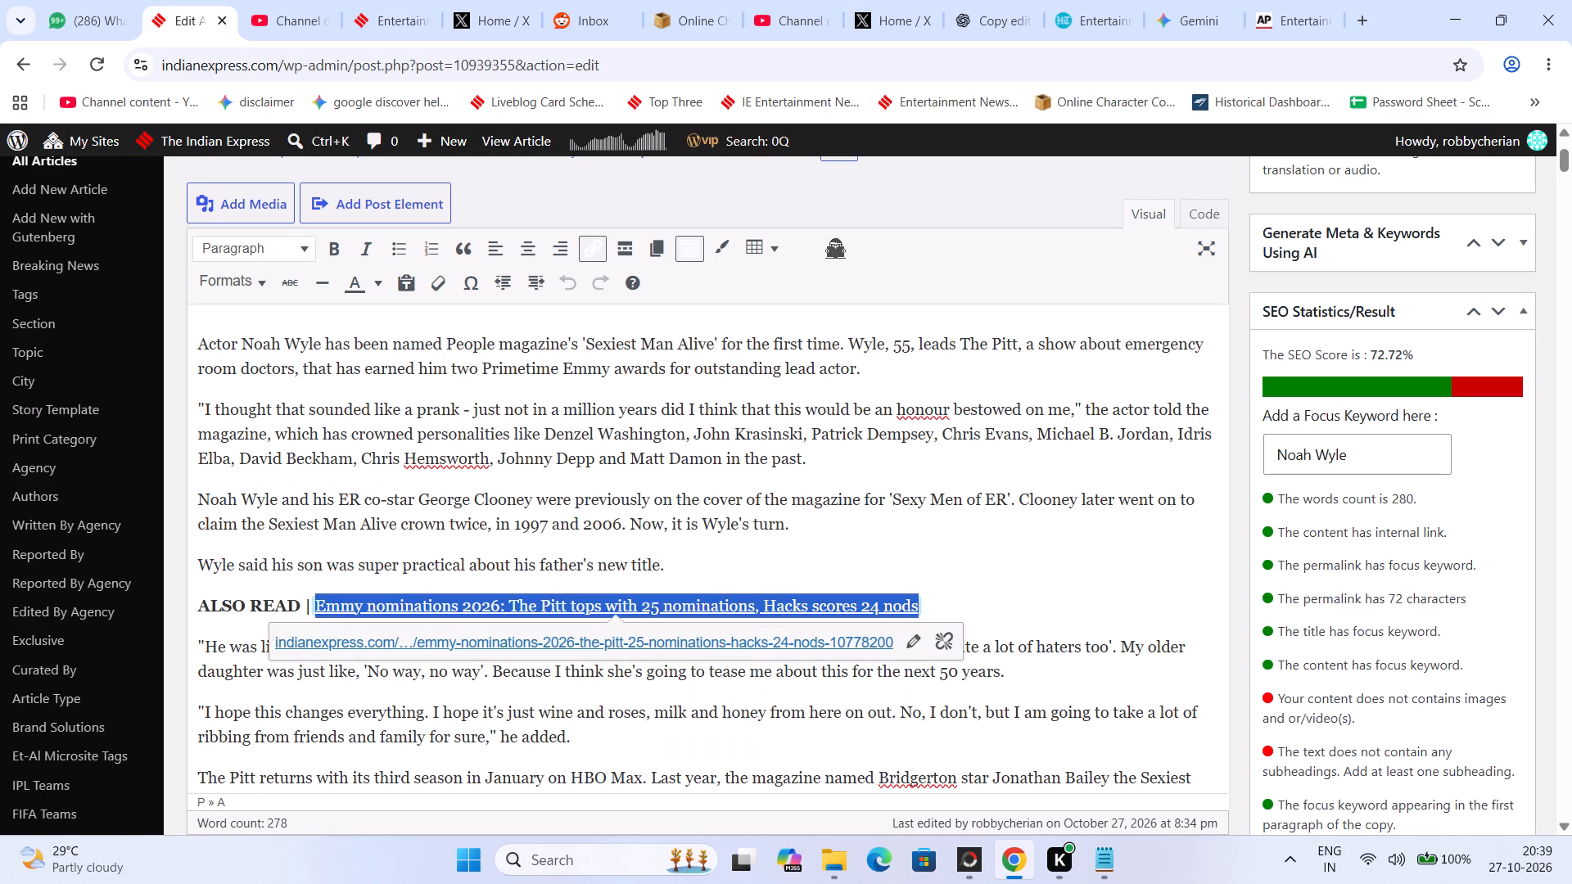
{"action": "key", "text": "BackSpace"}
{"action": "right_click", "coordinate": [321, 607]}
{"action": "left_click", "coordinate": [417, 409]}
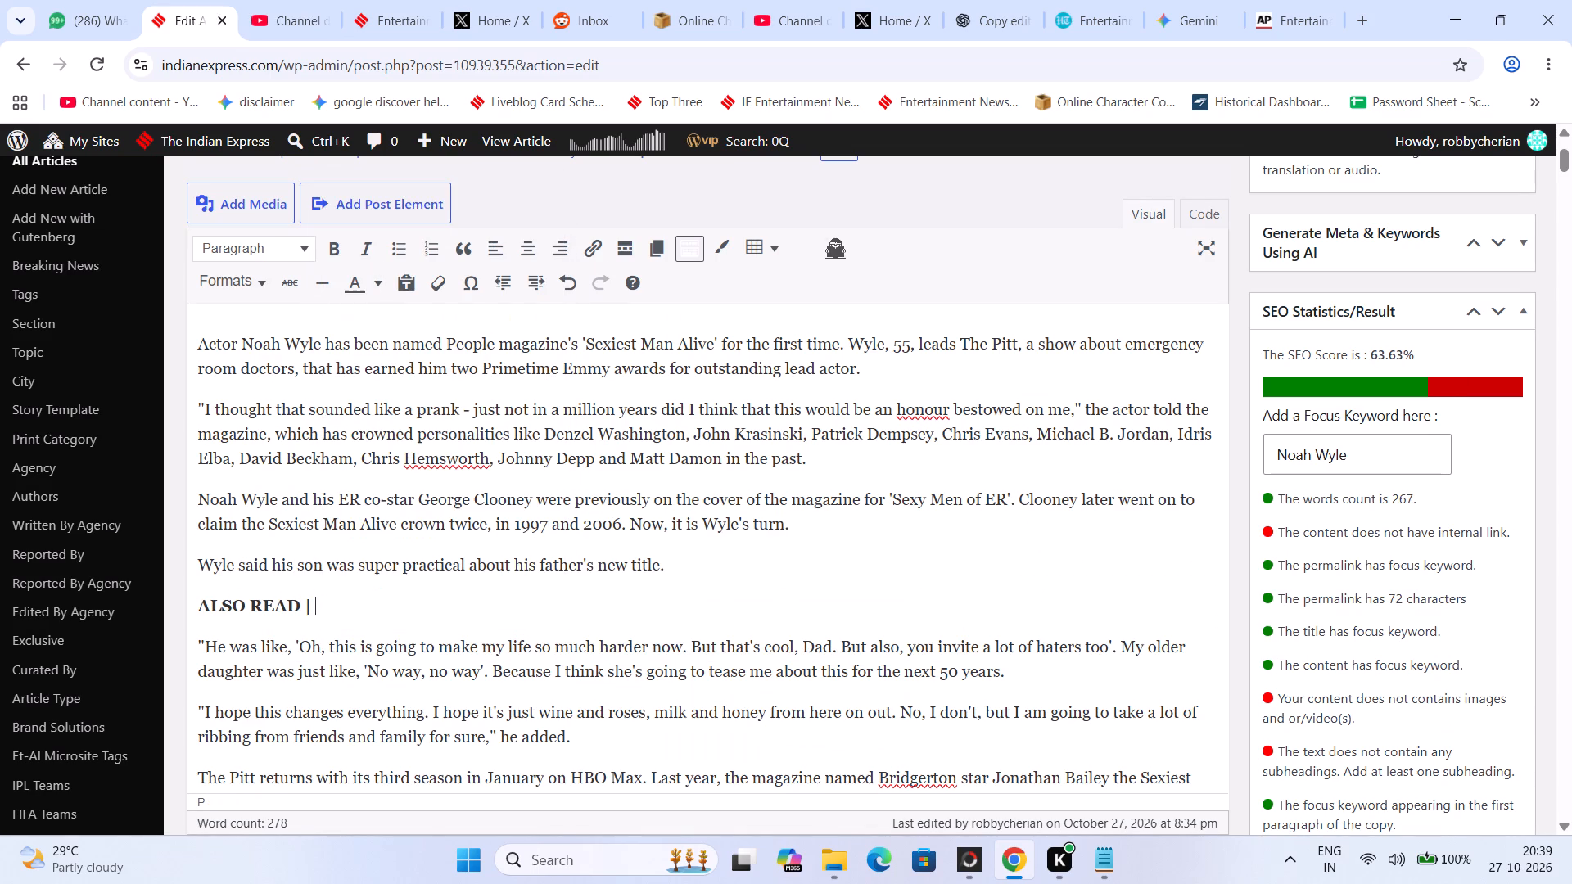
Replace the ALSO READ headline with the copied "Matthew Perry was in coma in 2018, given 2% survival chance: ‘He closed his eyes and cried’", without a blank line below.
{"action": "left_click", "coordinate": [344, 0]}
{"action": "scroll", "coordinate": [503, 557], "scroll_direction": "up", "scroll_amount": 2}
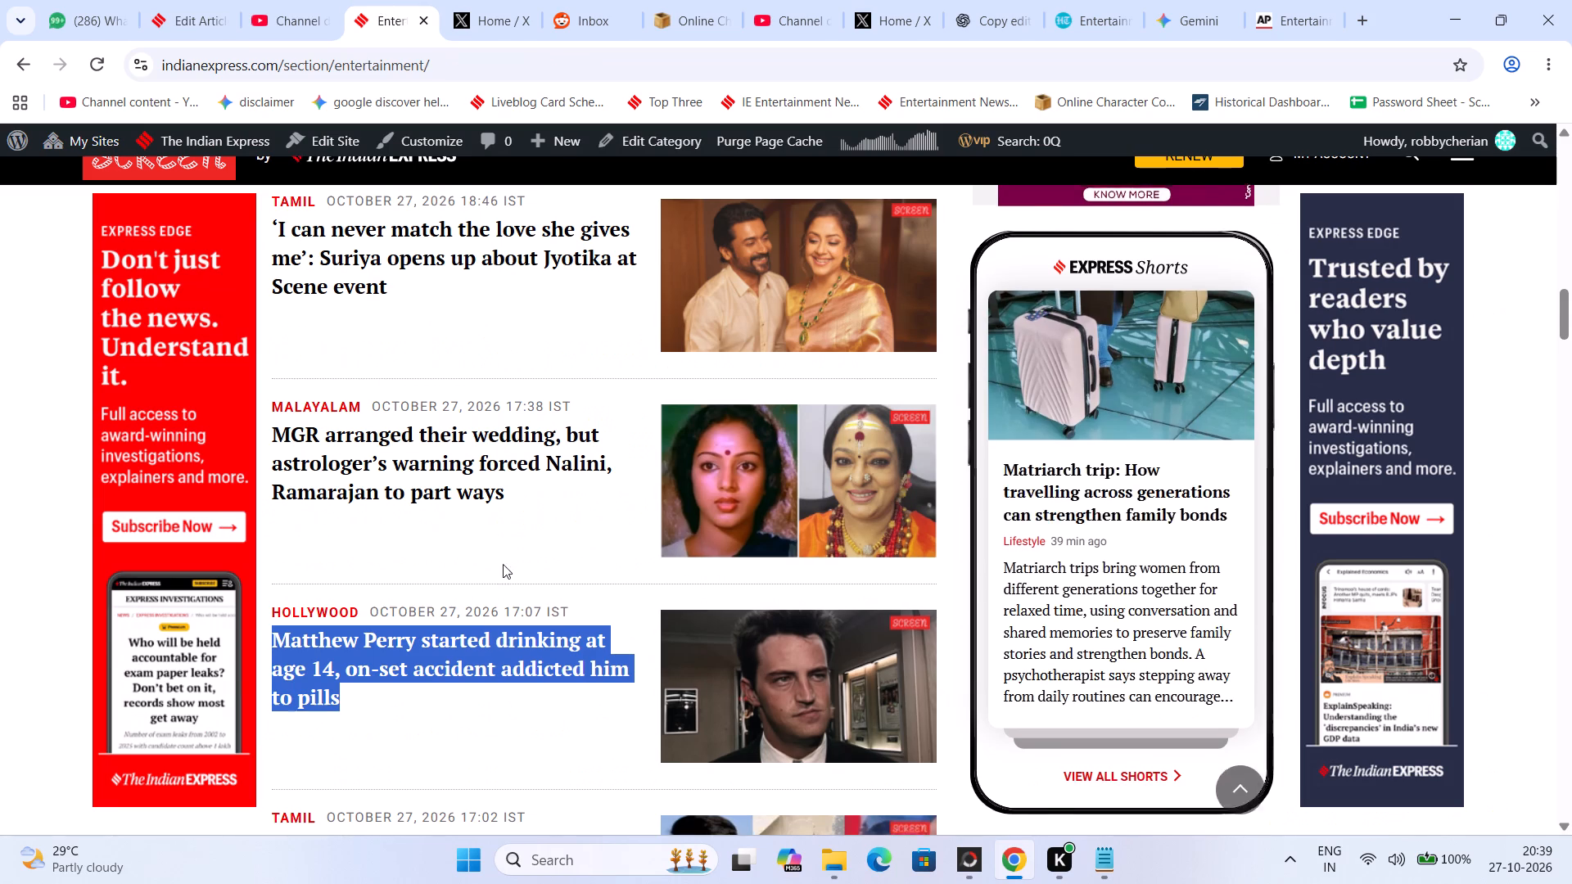
{"action": "scroll", "coordinate": [503, 564], "scroll_direction": "up", "scroll_amount": 5}
{"action": "triple_click", "coordinate": [511, 395]}
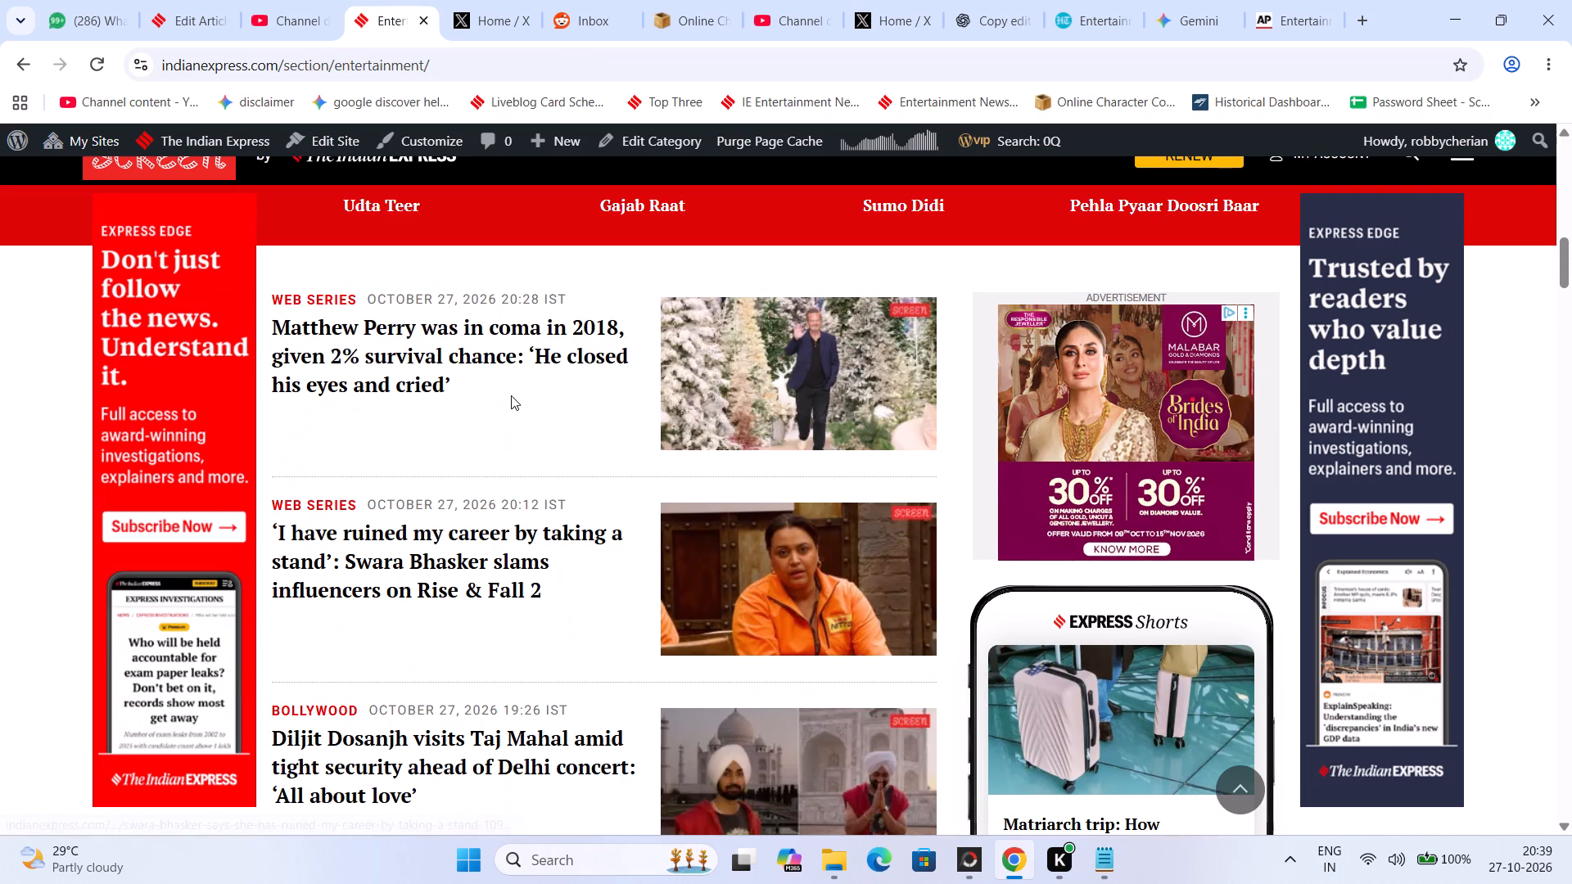
{"action": "key", "text": "ctrl+c"}
{"action": "left_click", "coordinate": [218, 0]}
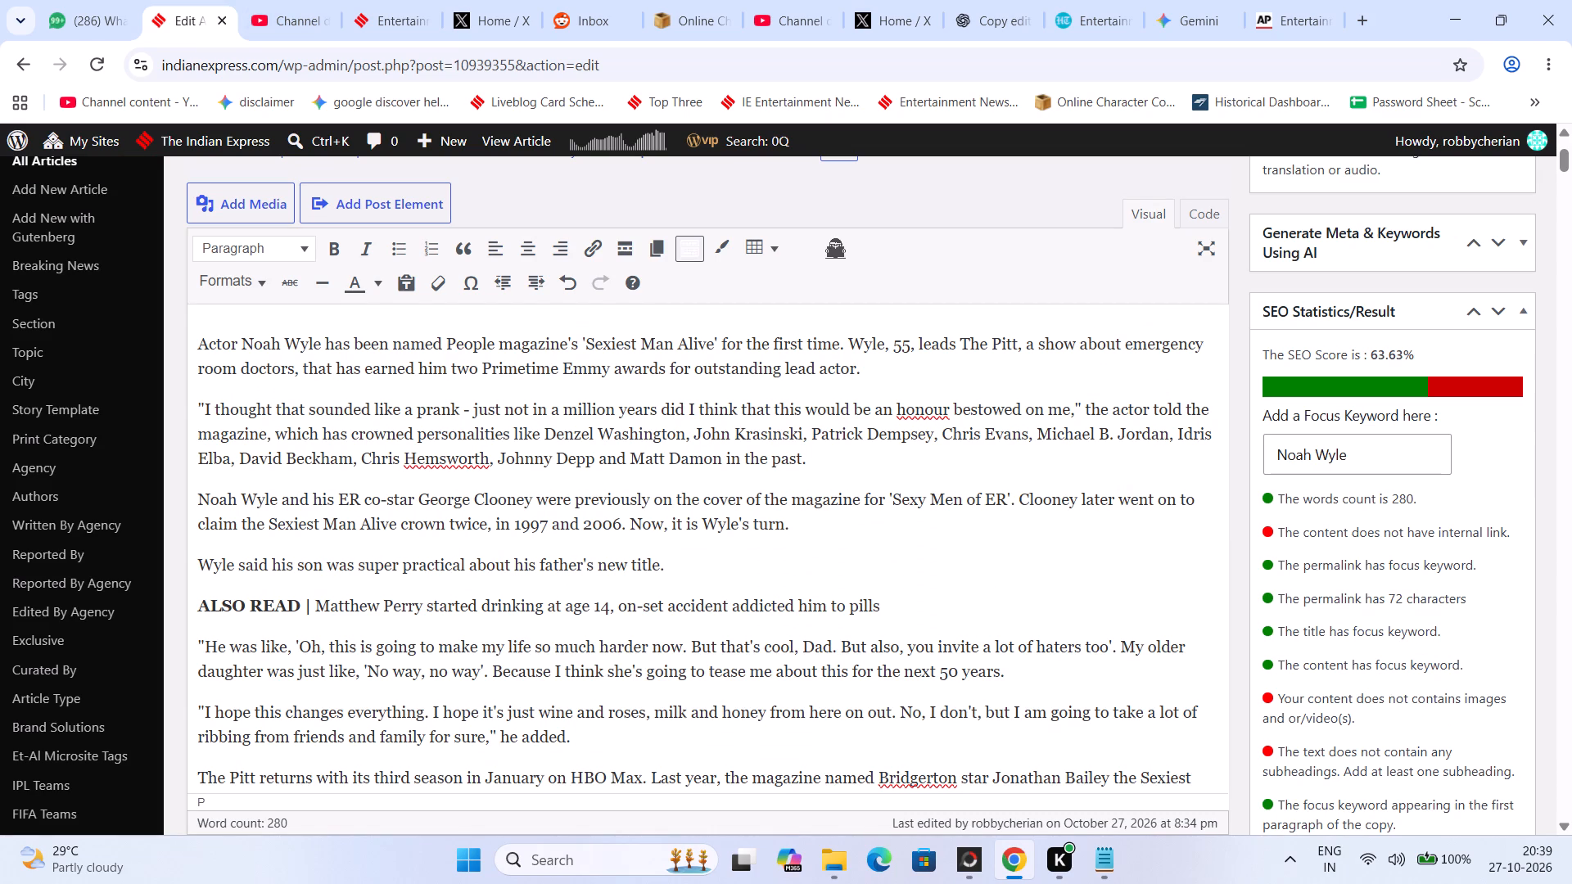
{"action": "left_click_drag", "start_coordinate": [903, 602], "coordinate": [314, 598]}
{"action": "right_click", "coordinate": [314, 598]}
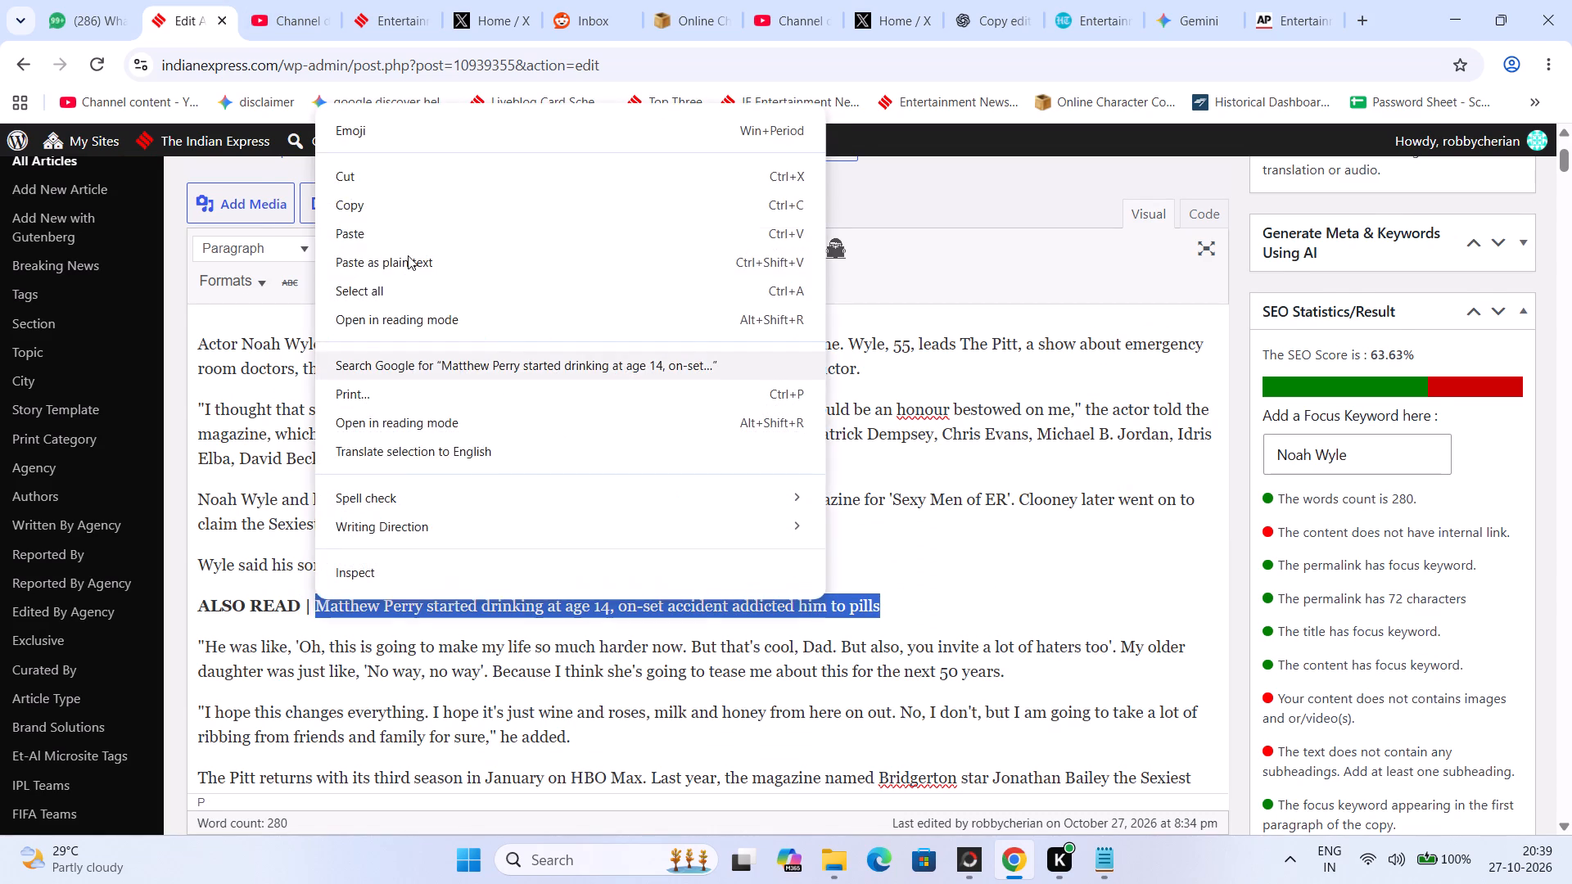
{"action": "left_click", "coordinate": [408, 255]}
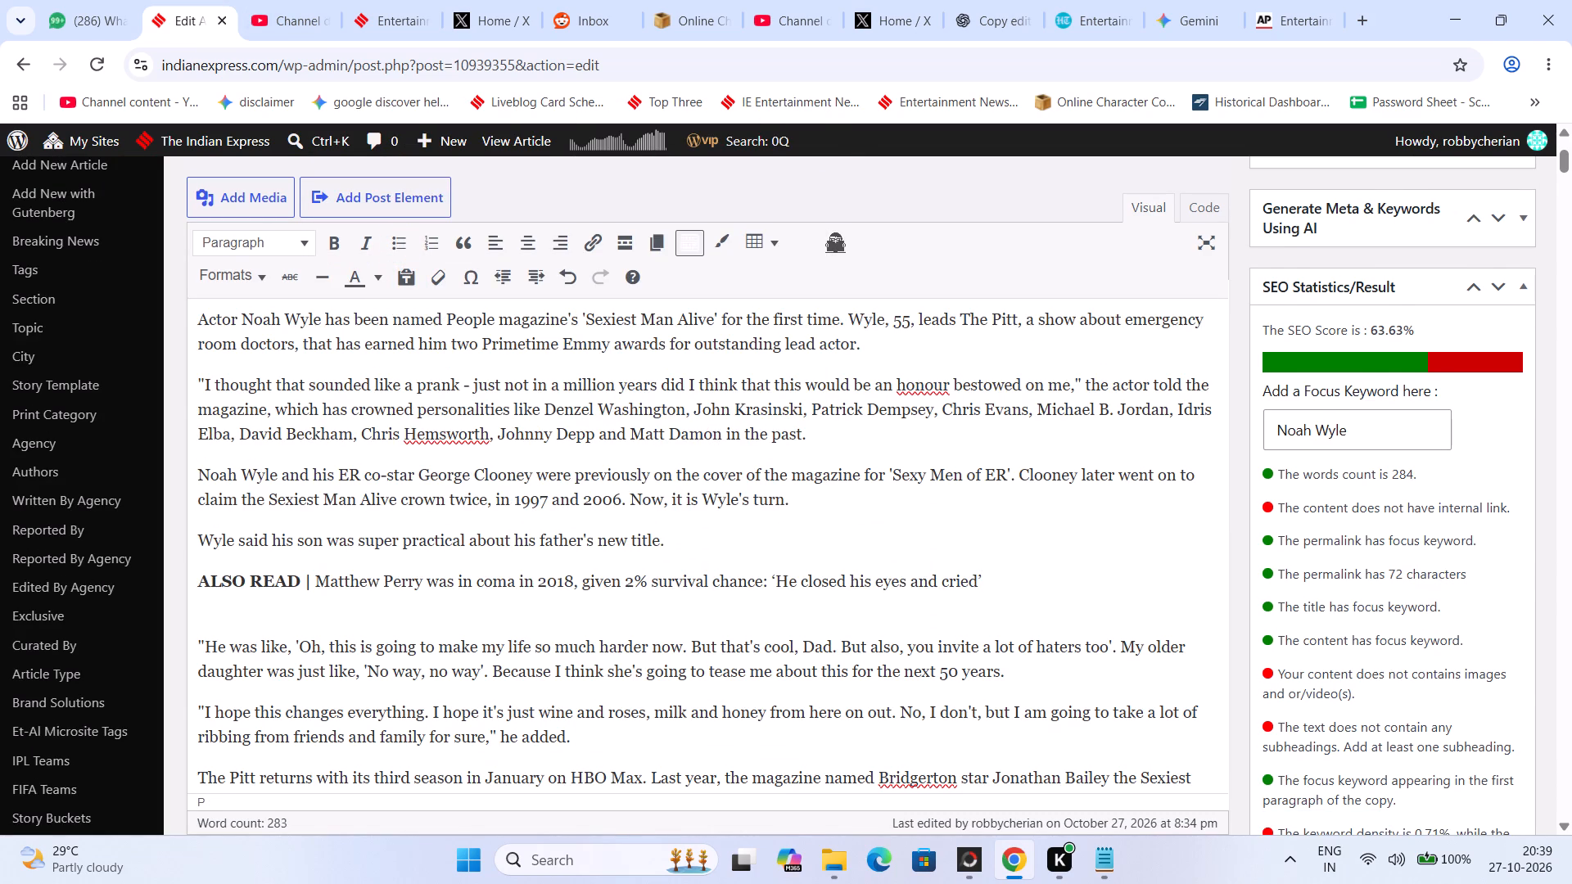
{"action": "key", "text": "Delete"}
{"action": "key", "text": "Delete"}
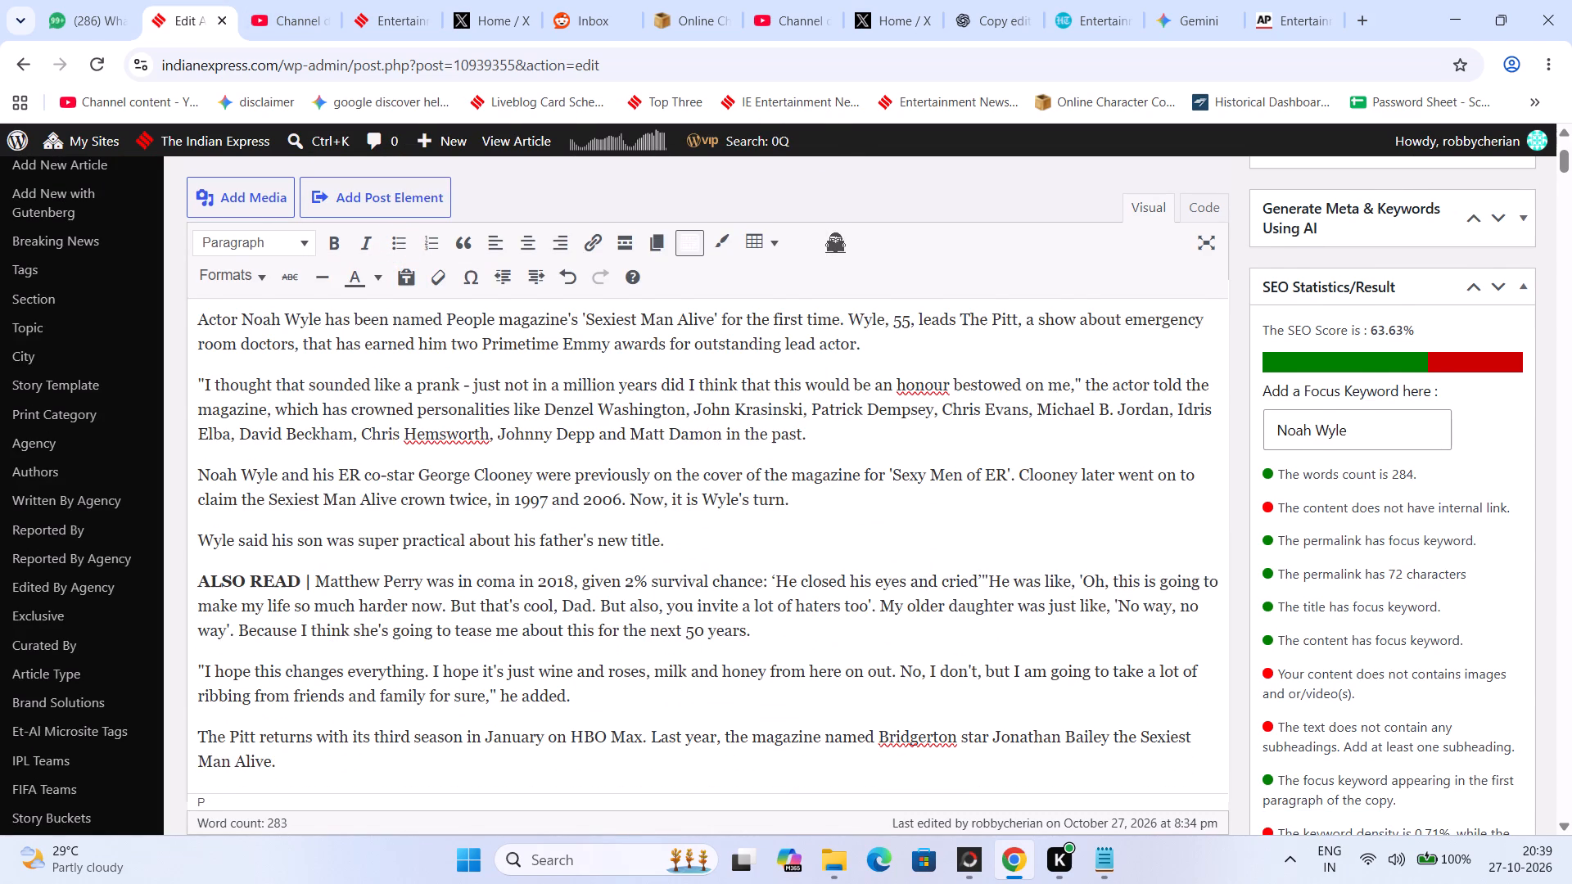
{"action": "key", "text": "Return"}
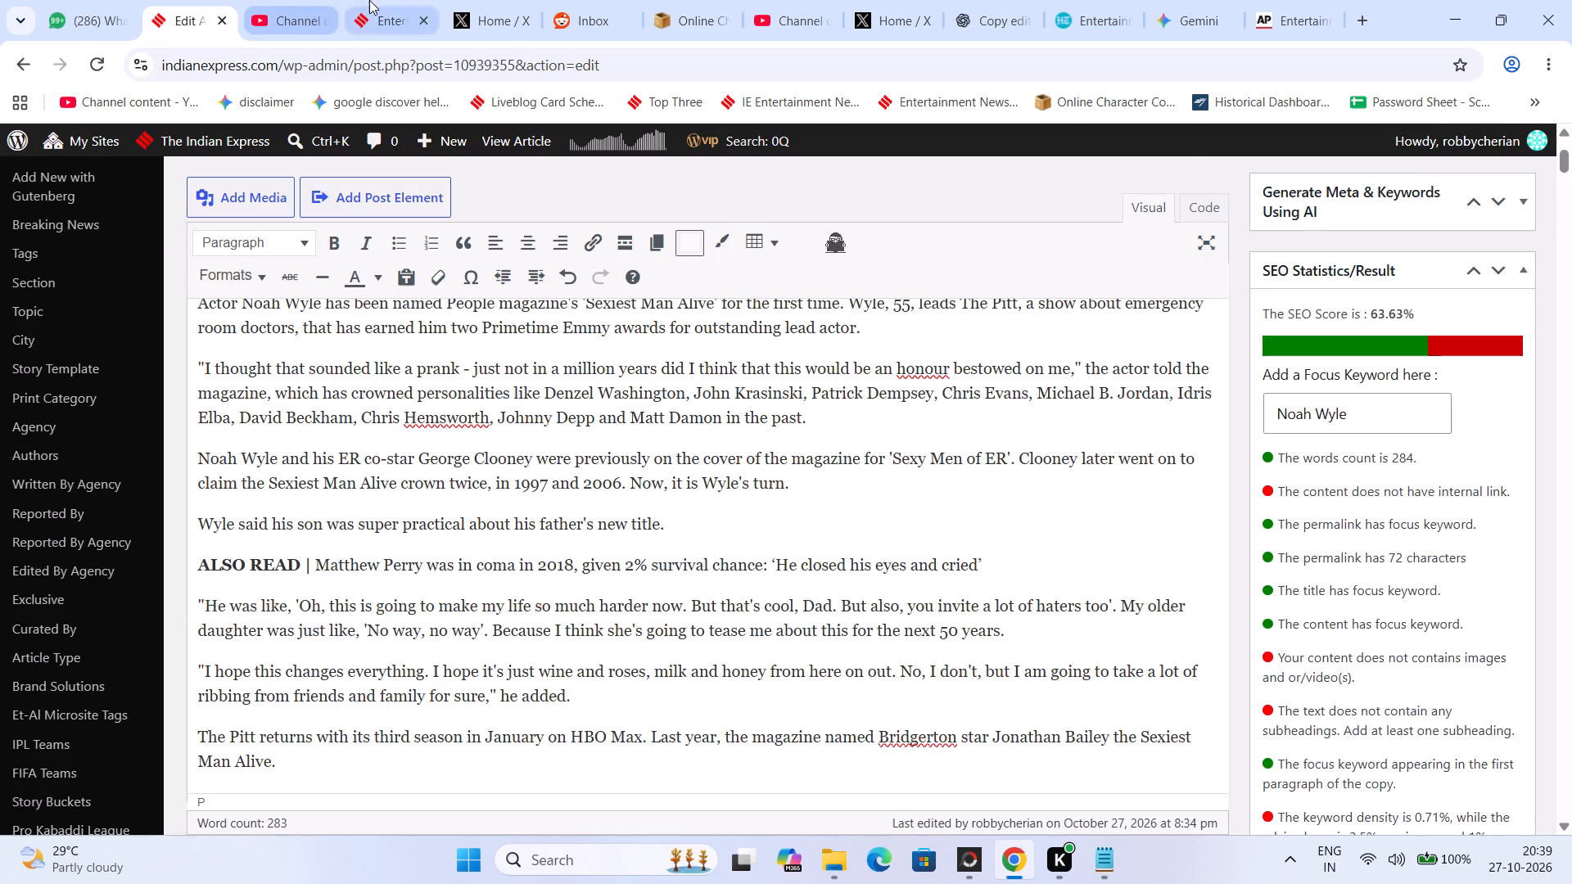
Link the ALSO READ headline to the copied address of the Matthew Perry coma article and set the link to open in a new tab.
{"action": "left_click", "coordinate": [368, 0]}
{"action": "right_click", "coordinate": [386, 346]}
{"action": "left_click", "coordinate": [489, 533]}
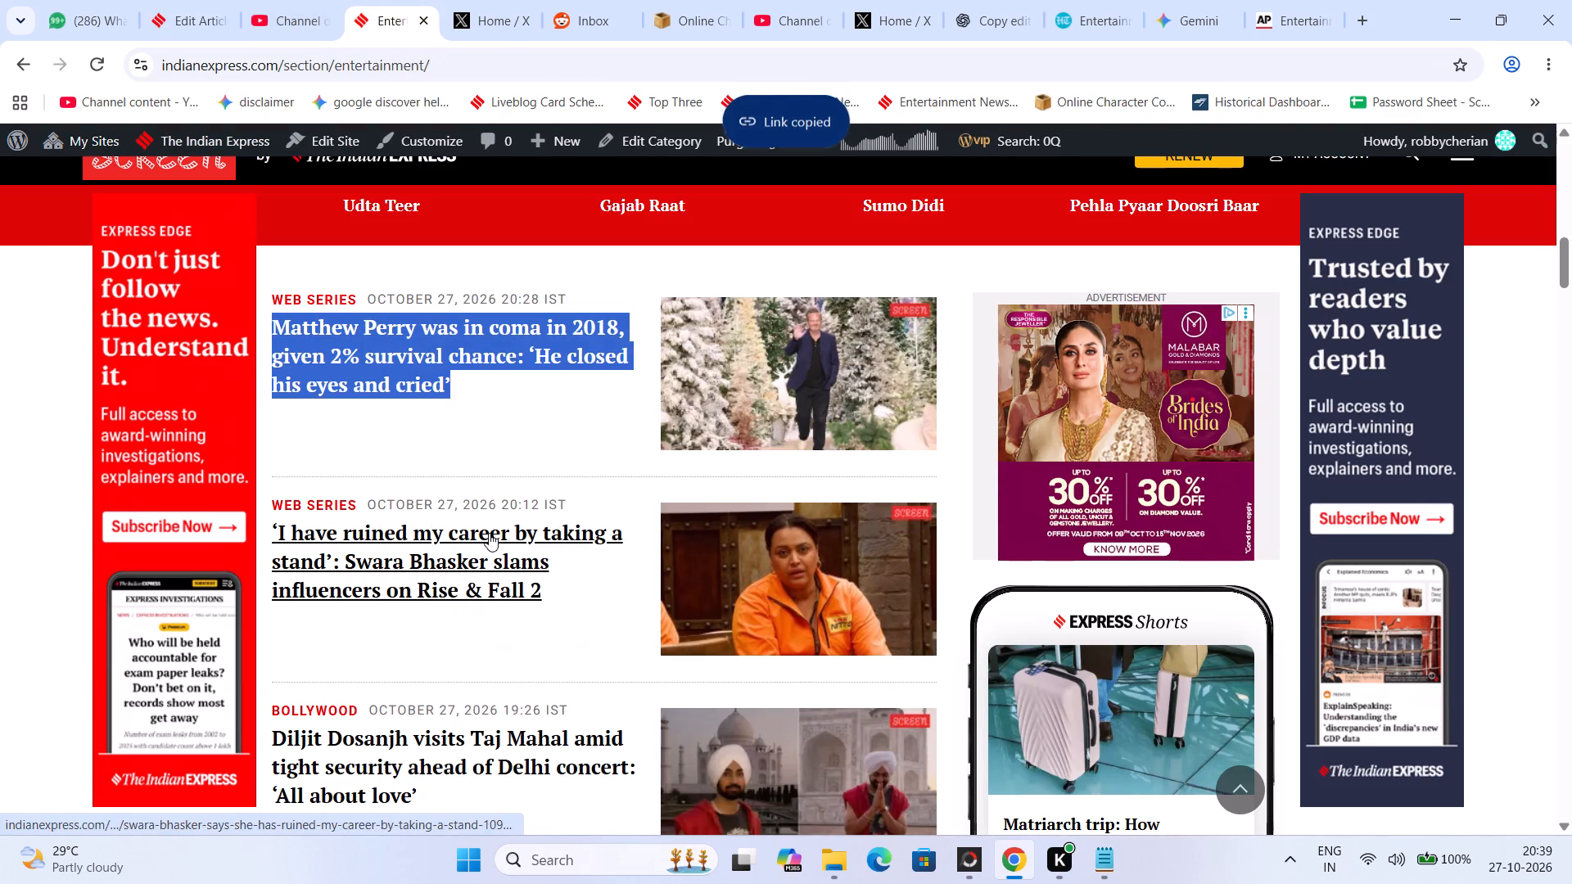
{"action": "left_click", "coordinate": [200, 0]}
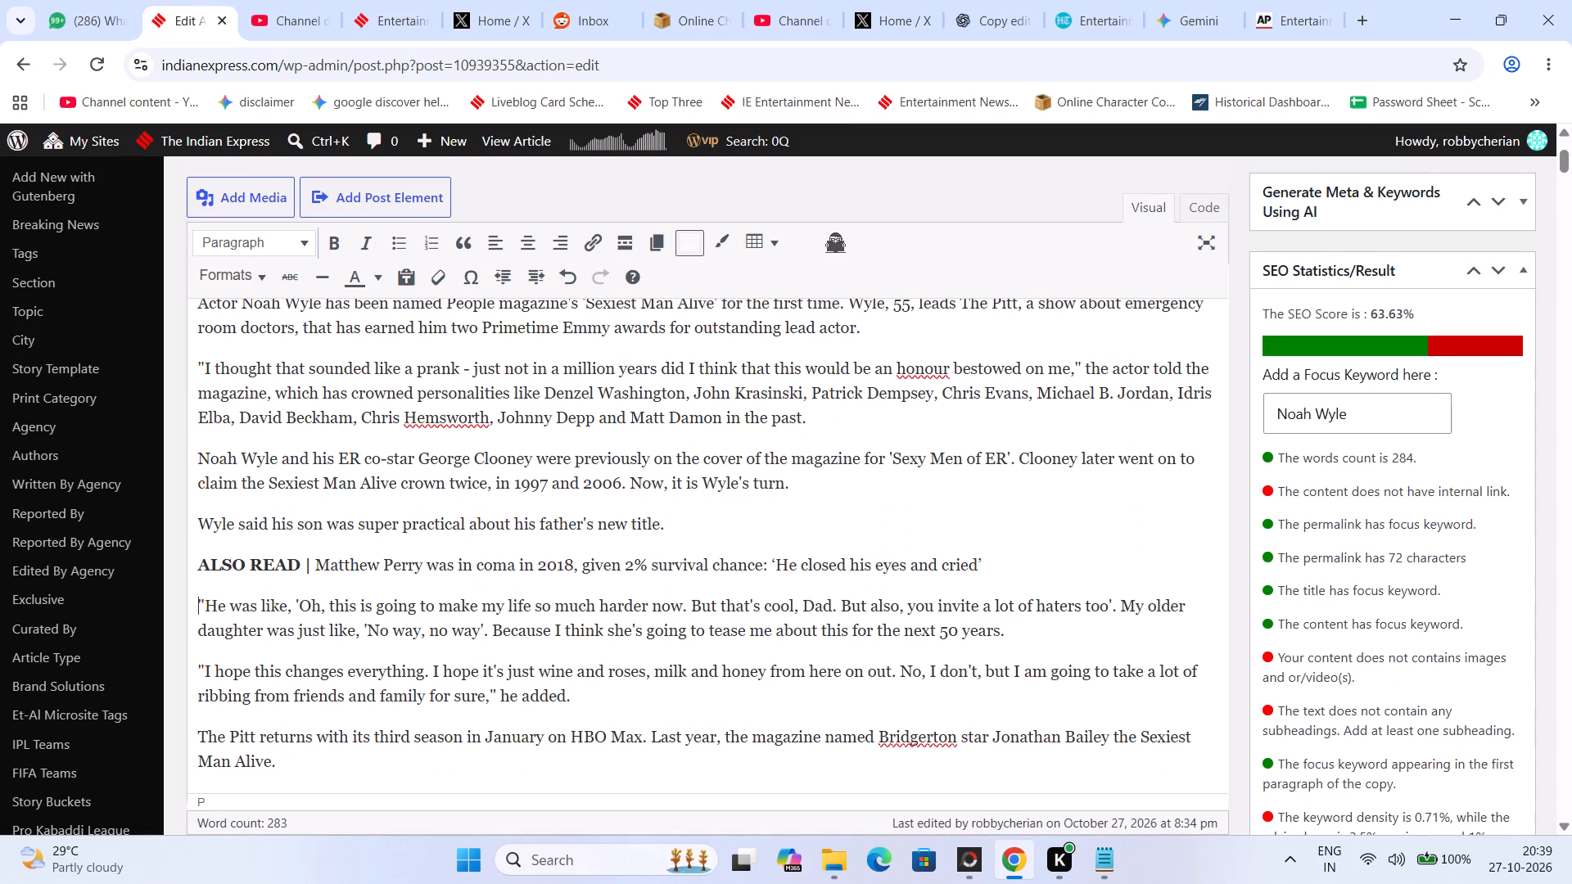
{"action": "left_click_drag", "start_coordinate": [316, 554], "coordinate": [1141, 578]}
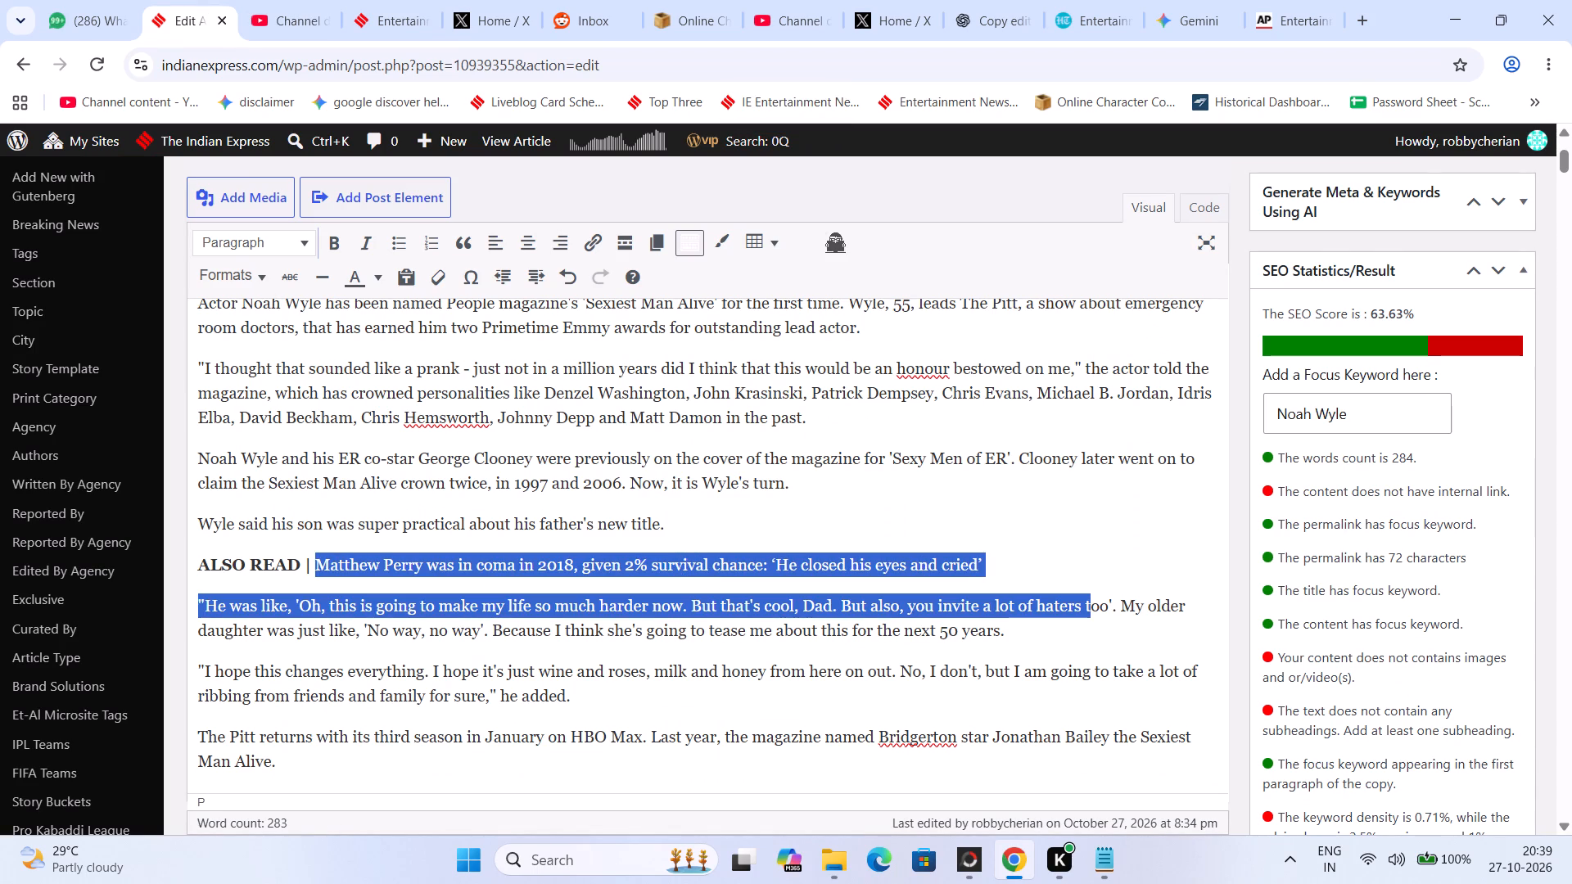
{"action": "left_click_drag", "start_coordinate": [1141, 578], "coordinate": [1141, 568]}
{"action": "left_click", "coordinate": [592, 249]}
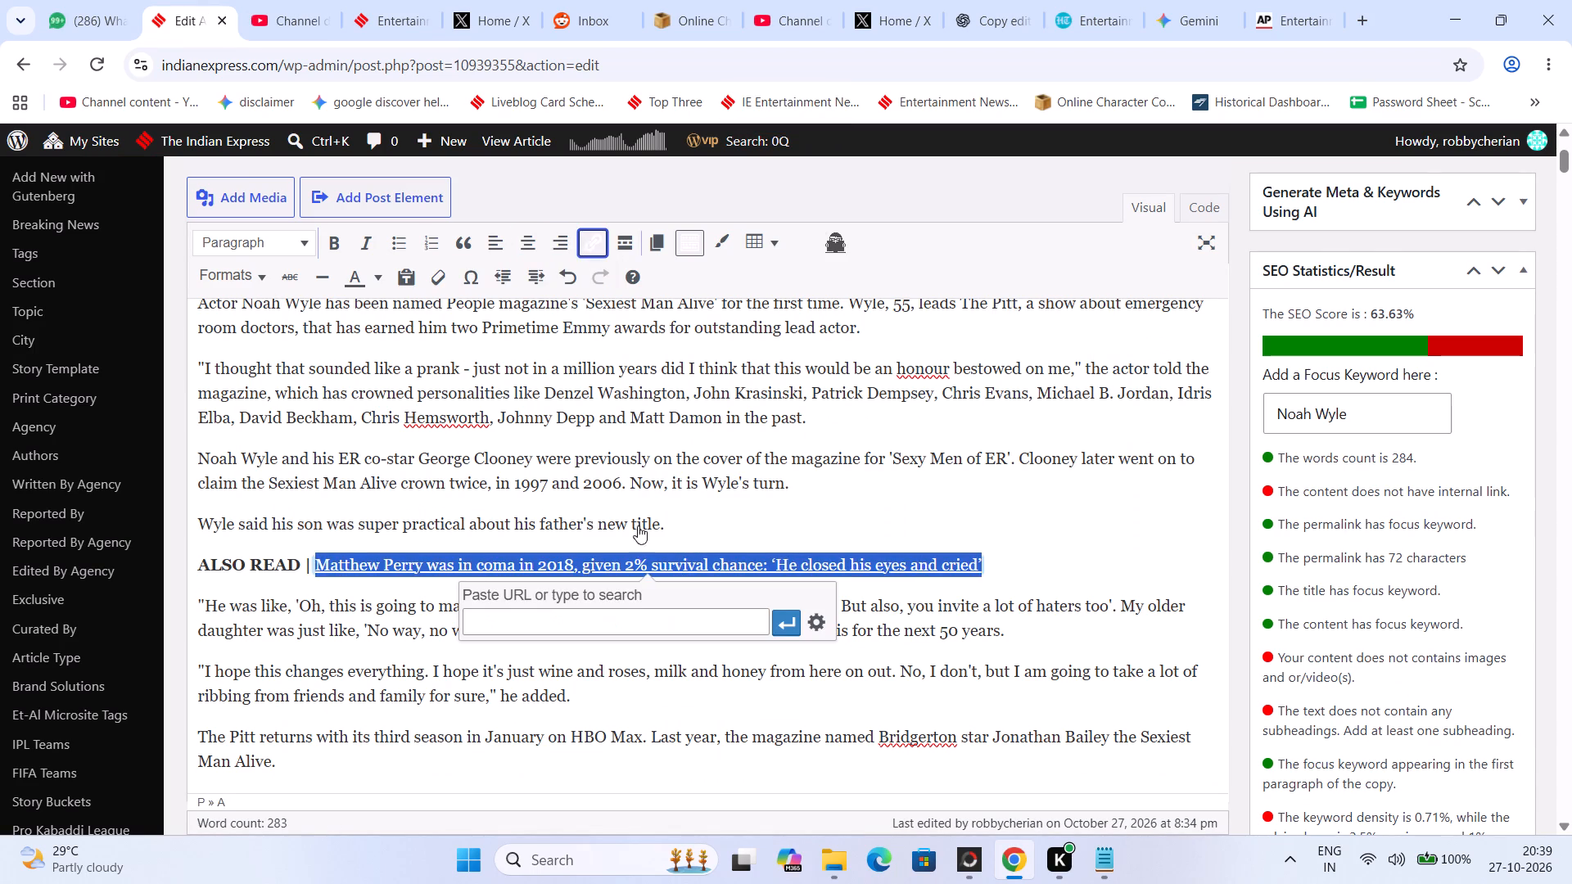
{"action": "left_click", "coordinate": [609, 622]}
{"action": "key", "text": "ctrl+v"}
{"action": "left_click", "coordinate": [819, 619]}
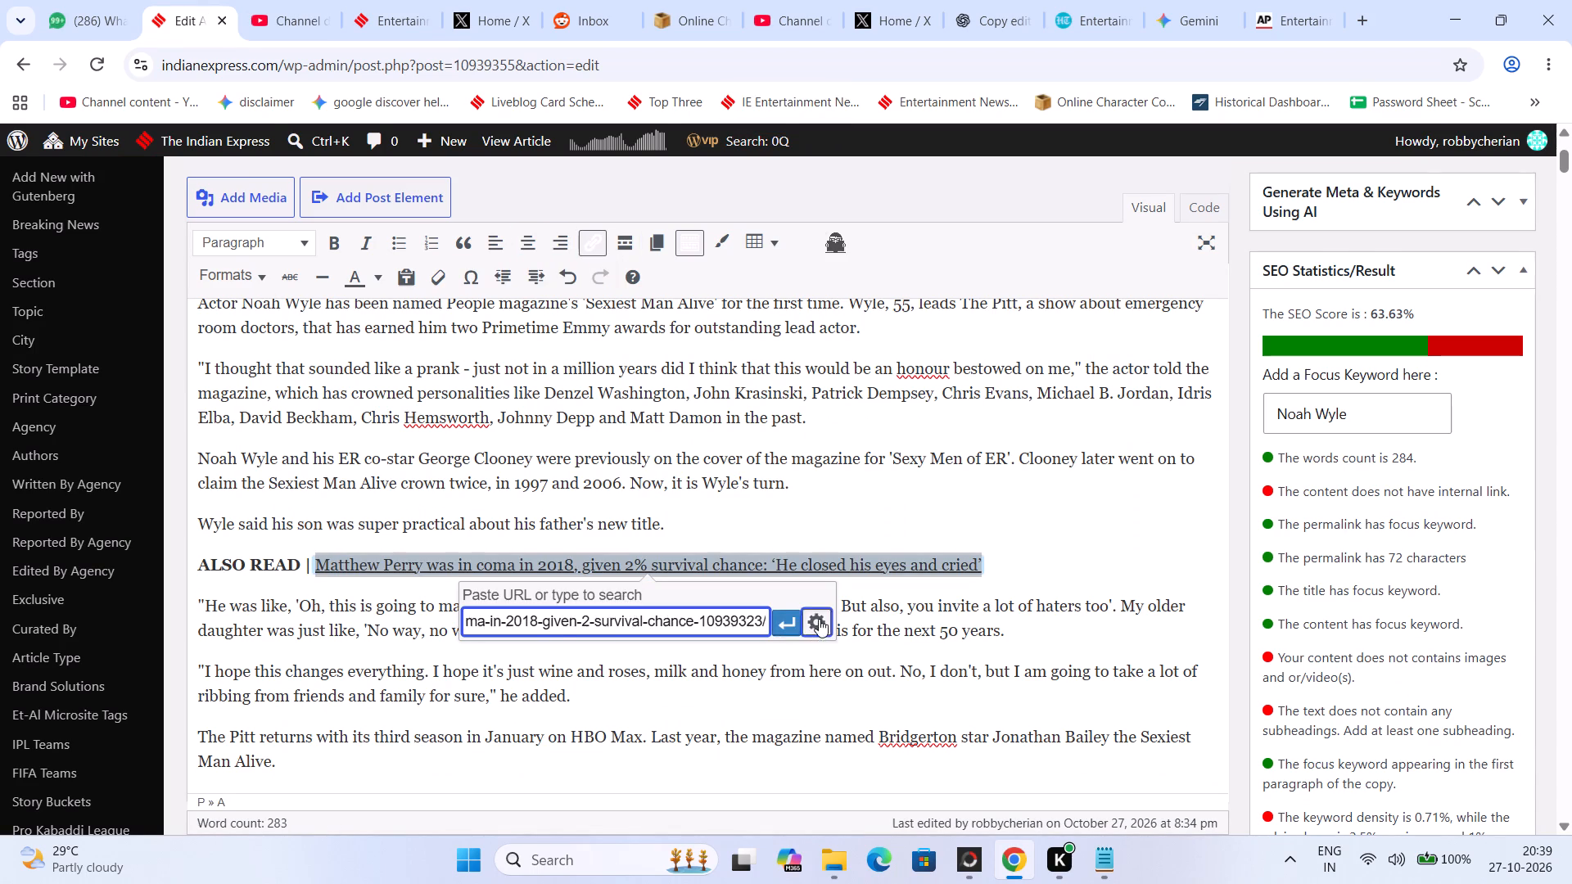
{"action": "left_click", "coordinate": [706, 348]}
{"action": "left_click", "coordinate": [702, 355]}
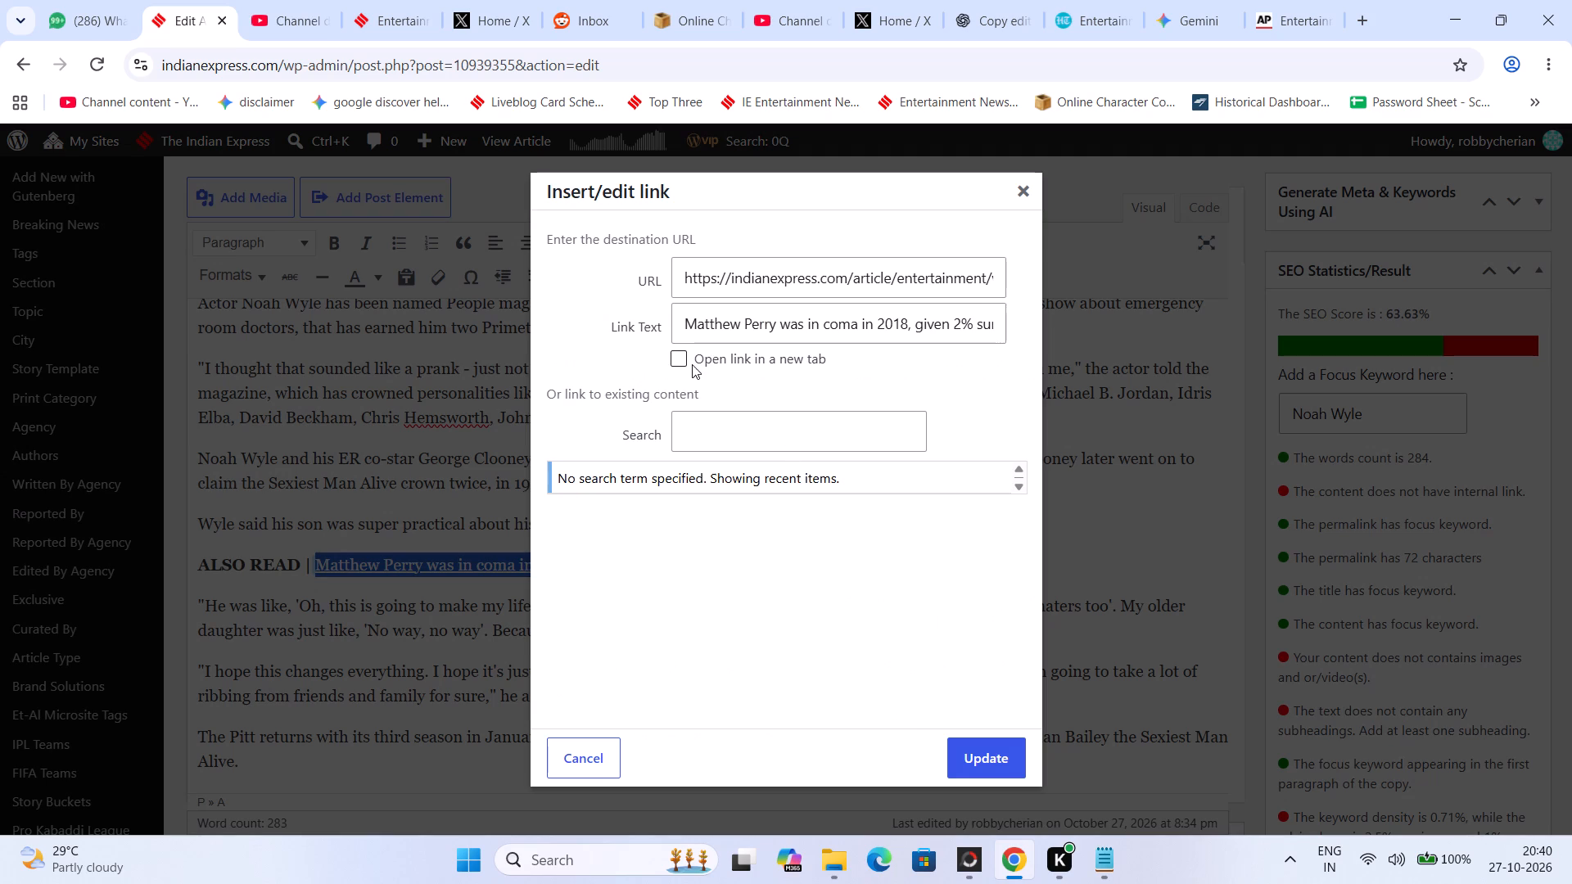
Set the new-tab option for the Matthew Perry coma article link and apply it to the ALSO READ headline.
{"action": "left_click", "coordinate": [692, 364]}
{"action": "left_click", "coordinate": [667, 361]}
{"action": "left_click", "coordinate": [957, 762]}
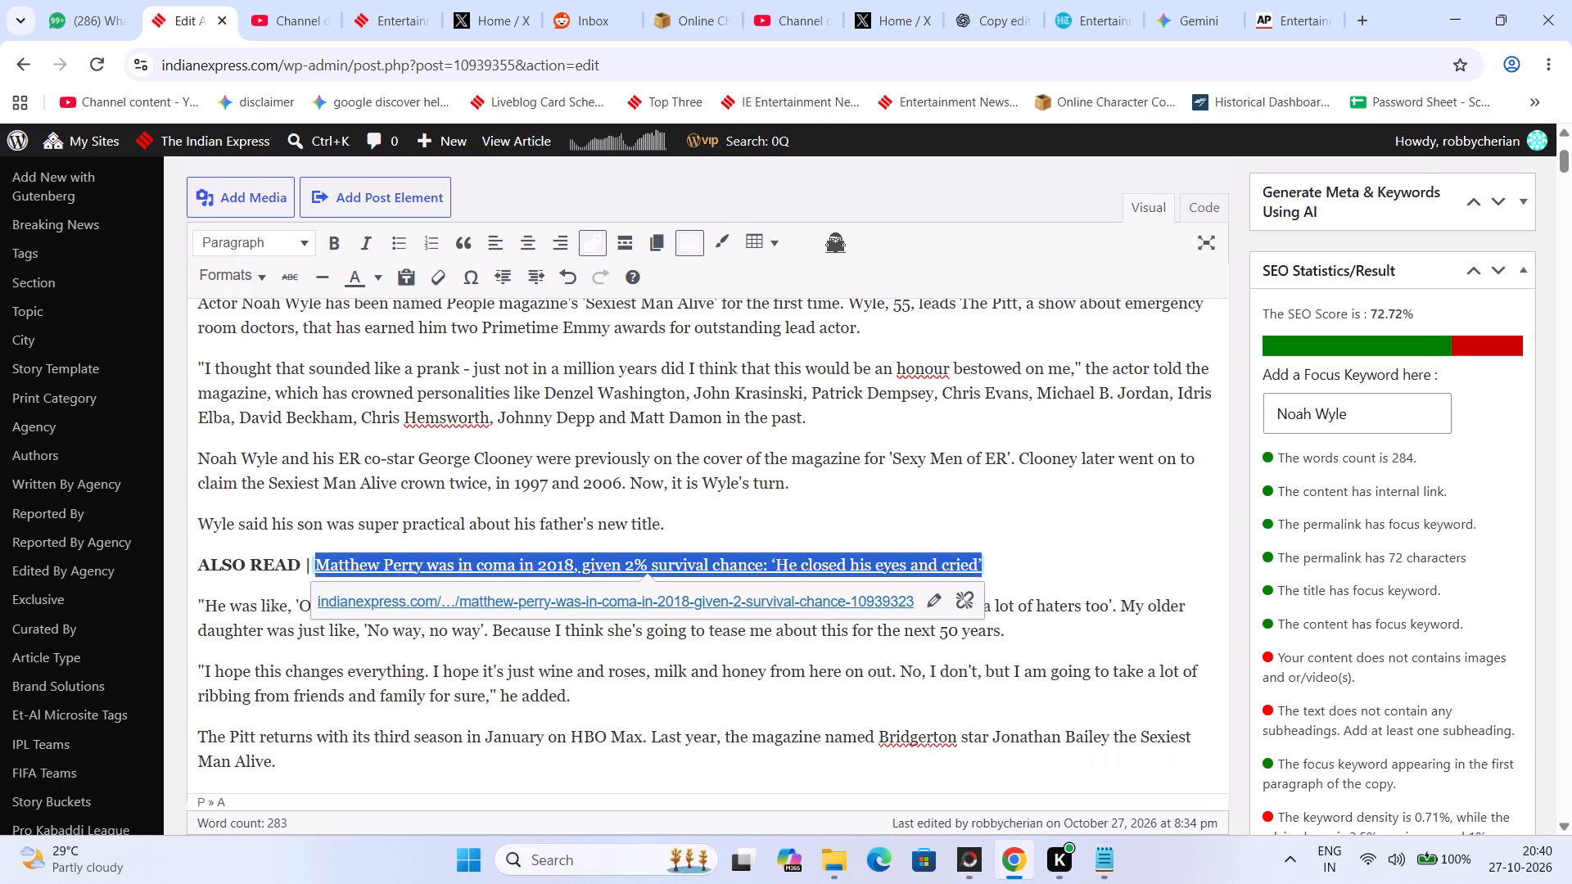
Make the linked Matthew Perry headline after ALSO READ bold.
{"action": "left_click", "coordinate": [337, 236]}
{"action": "scroll", "coordinate": [477, 422], "scroll_direction": "up", "scroll_amount": 2}
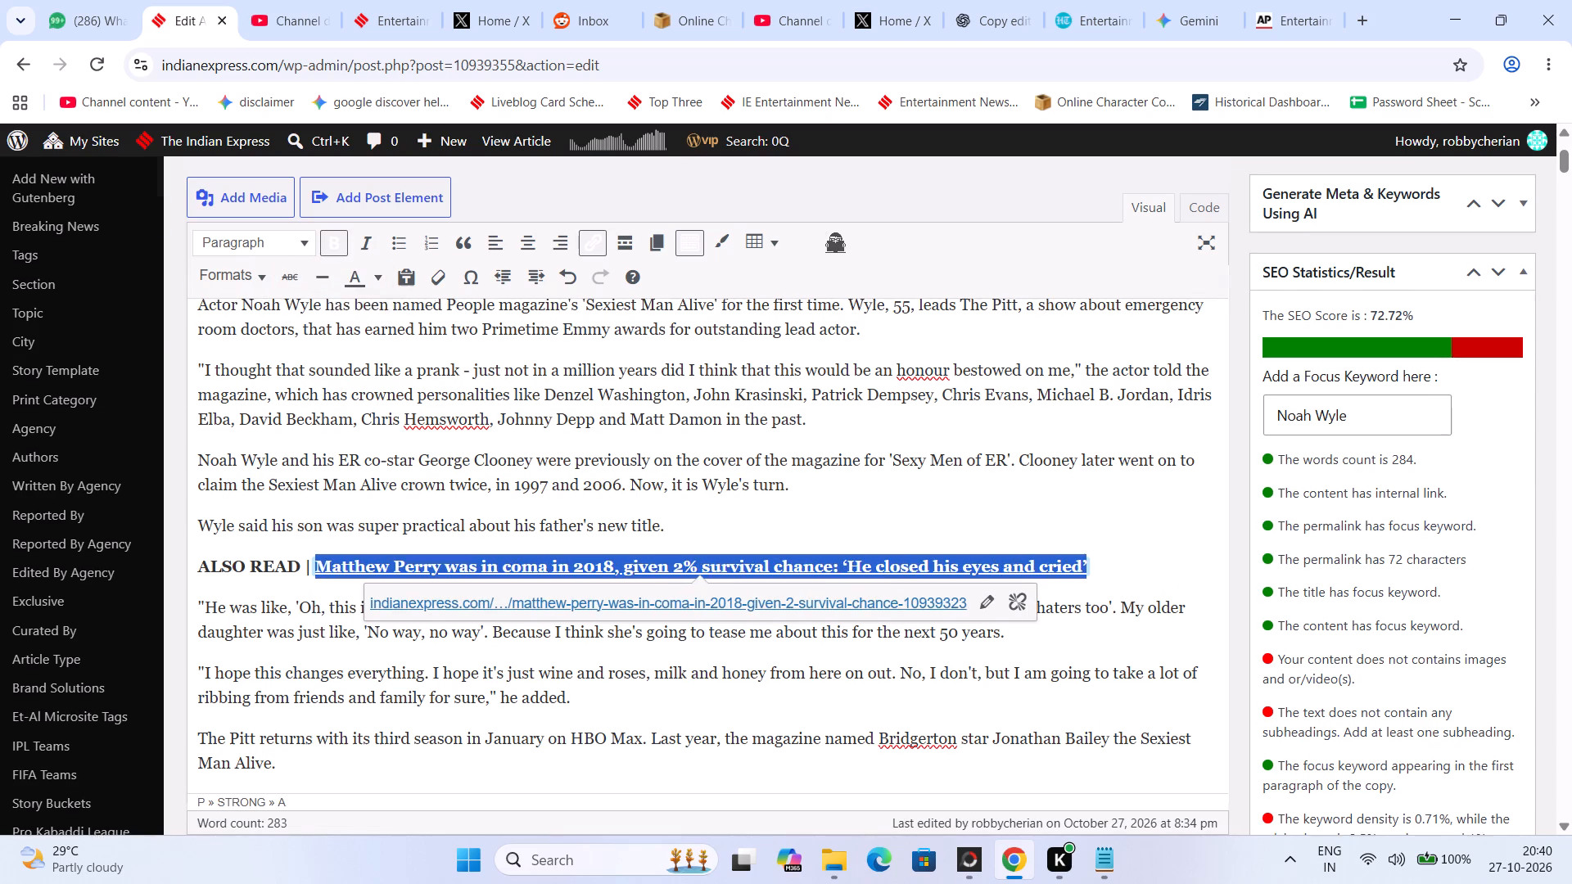
{"action": "scroll", "coordinate": [477, 422], "scroll_direction": "up", "scroll_amount": 4}
{"action": "scroll", "coordinate": [477, 422], "scroll_direction": "down", "scroll_amount": 7}
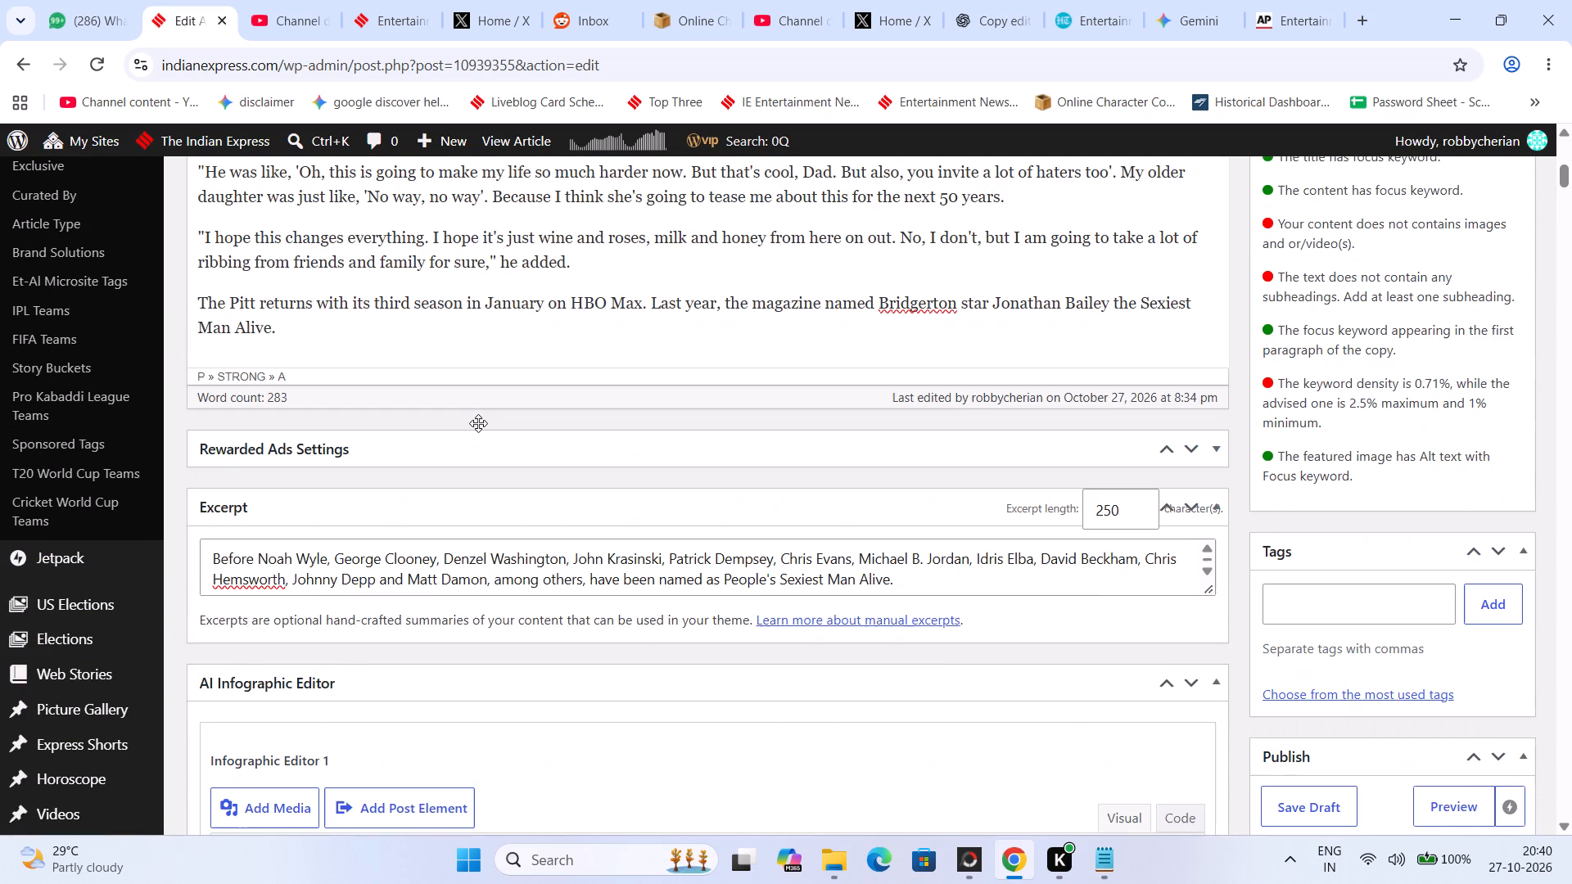
{"action": "scroll", "coordinate": [479, 423], "scroll_direction": "up", "scroll_amount": 10}
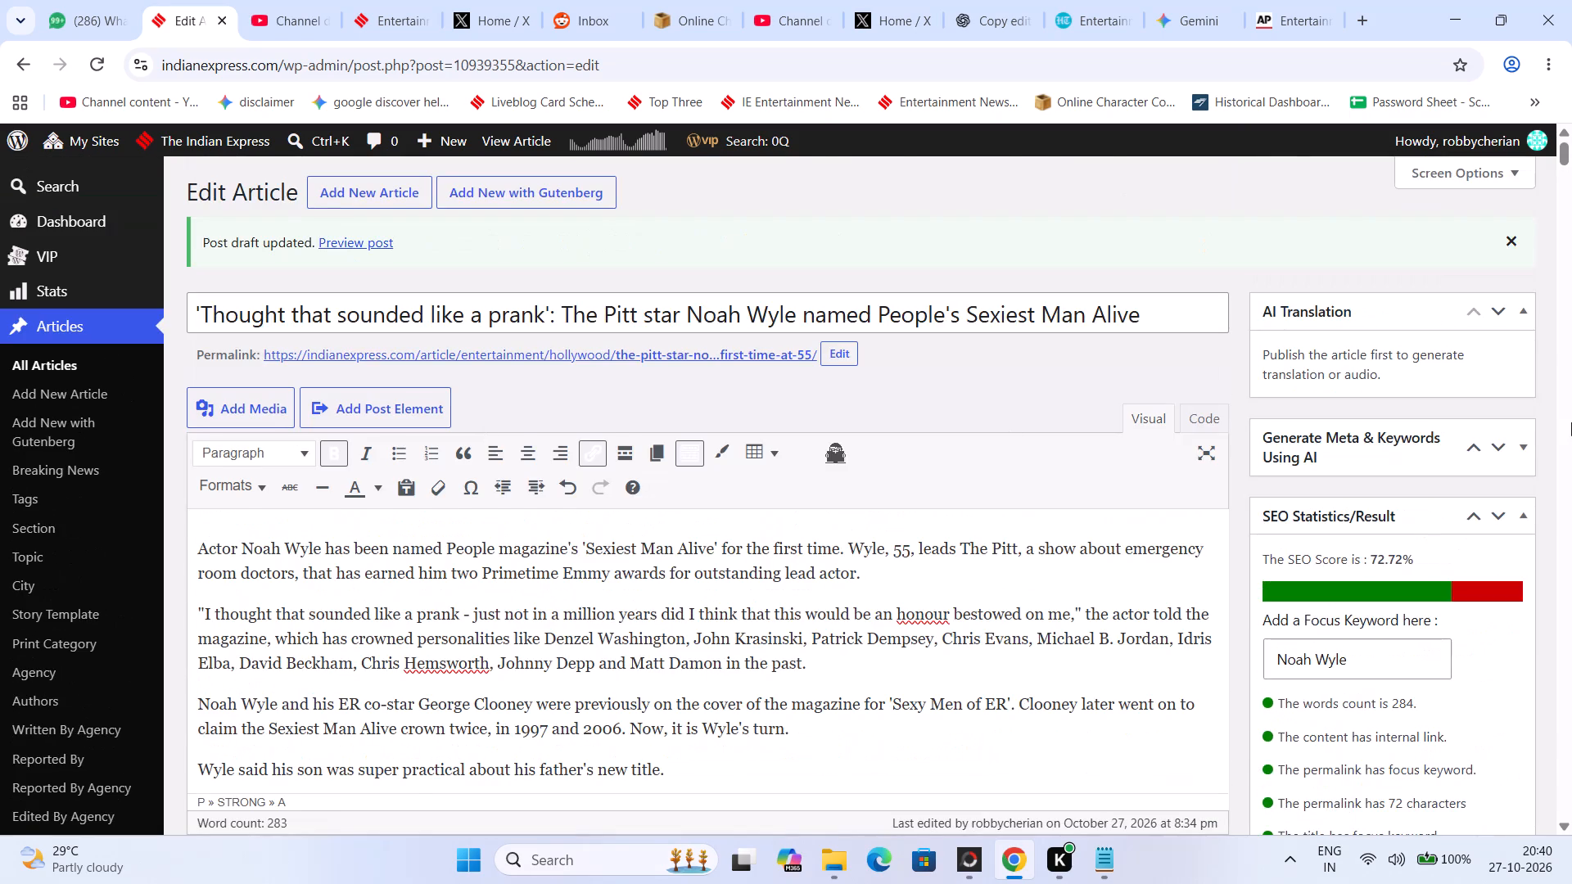
{"action": "double_click", "coordinate": [1571, 422]}
{"action": "scroll", "coordinate": [1133, 426], "scroll_direction": "up", "scroll_amount": 12}
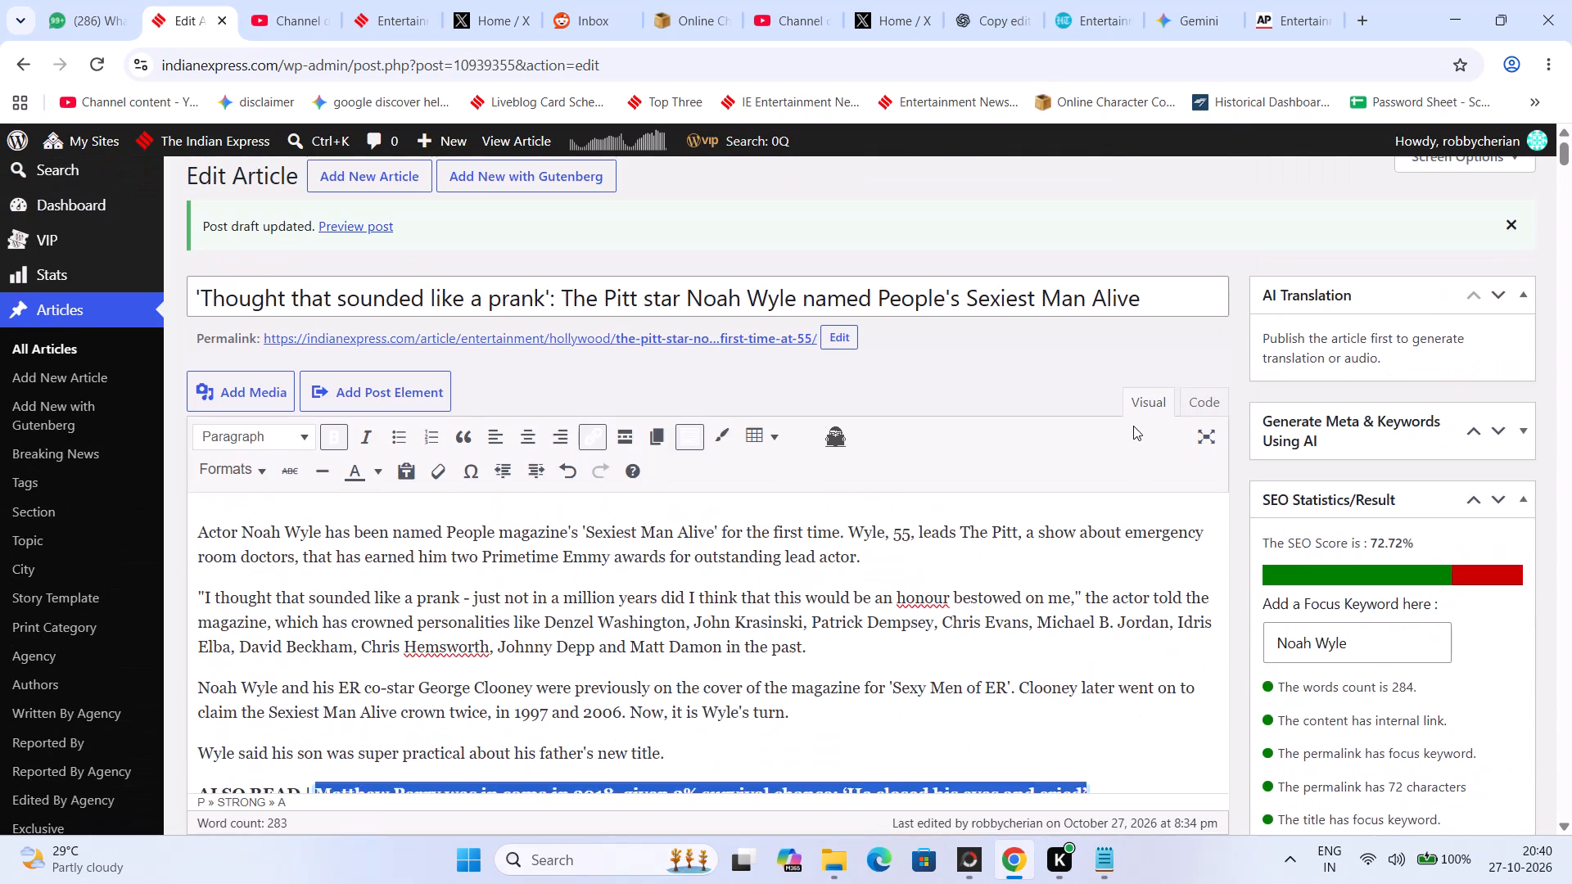
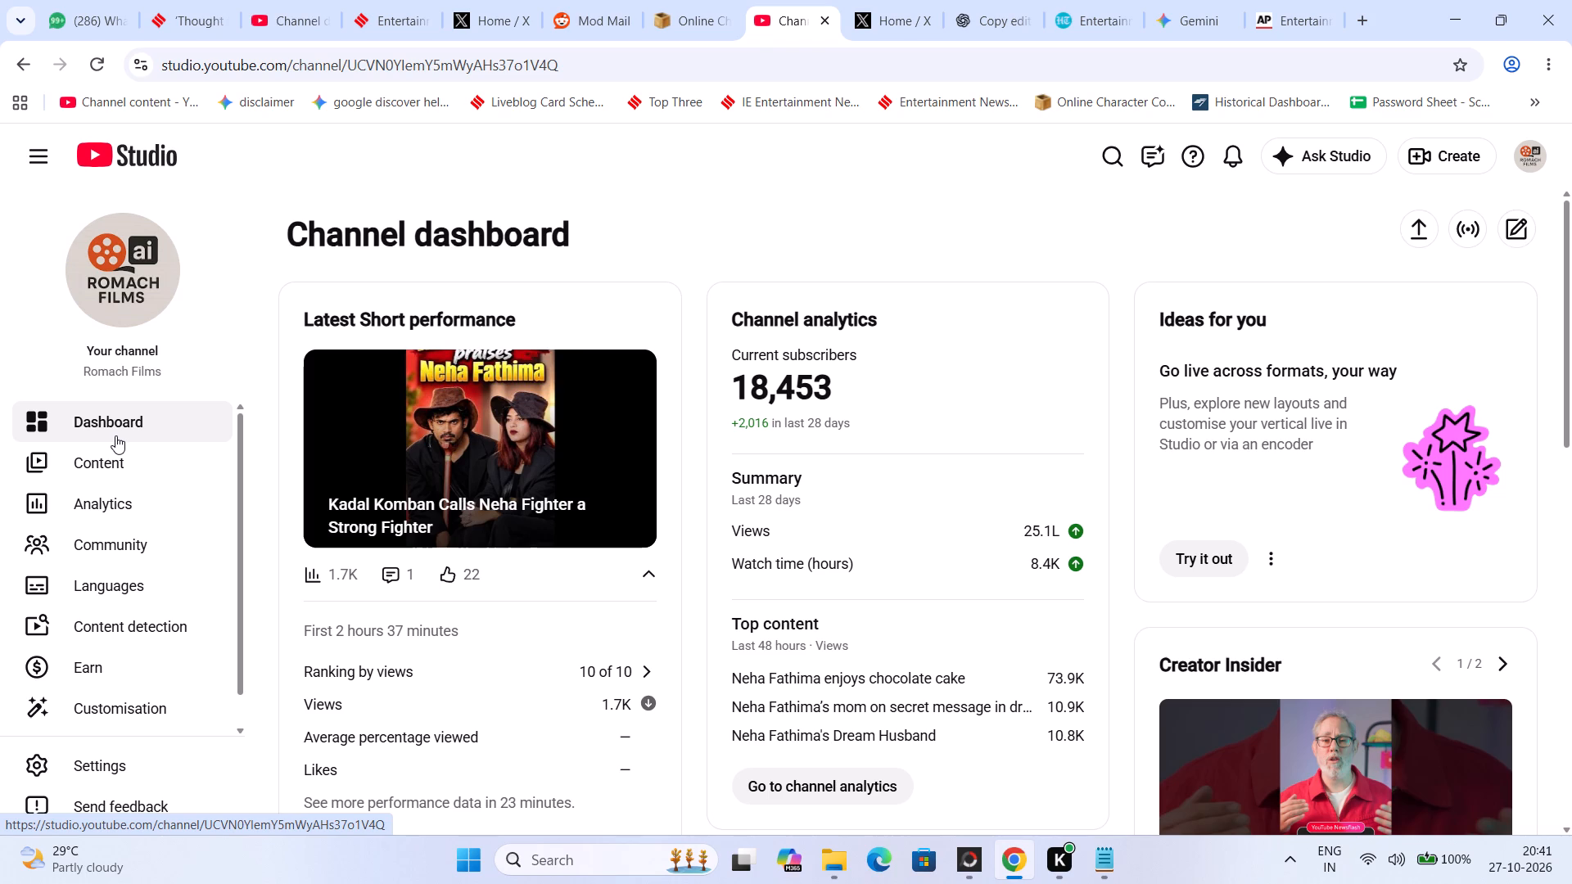
Switch to X, load the newest posts in the For you feed and look through them for entertainment news.
{"action": "left_click", "coordinate": [478, 0]}
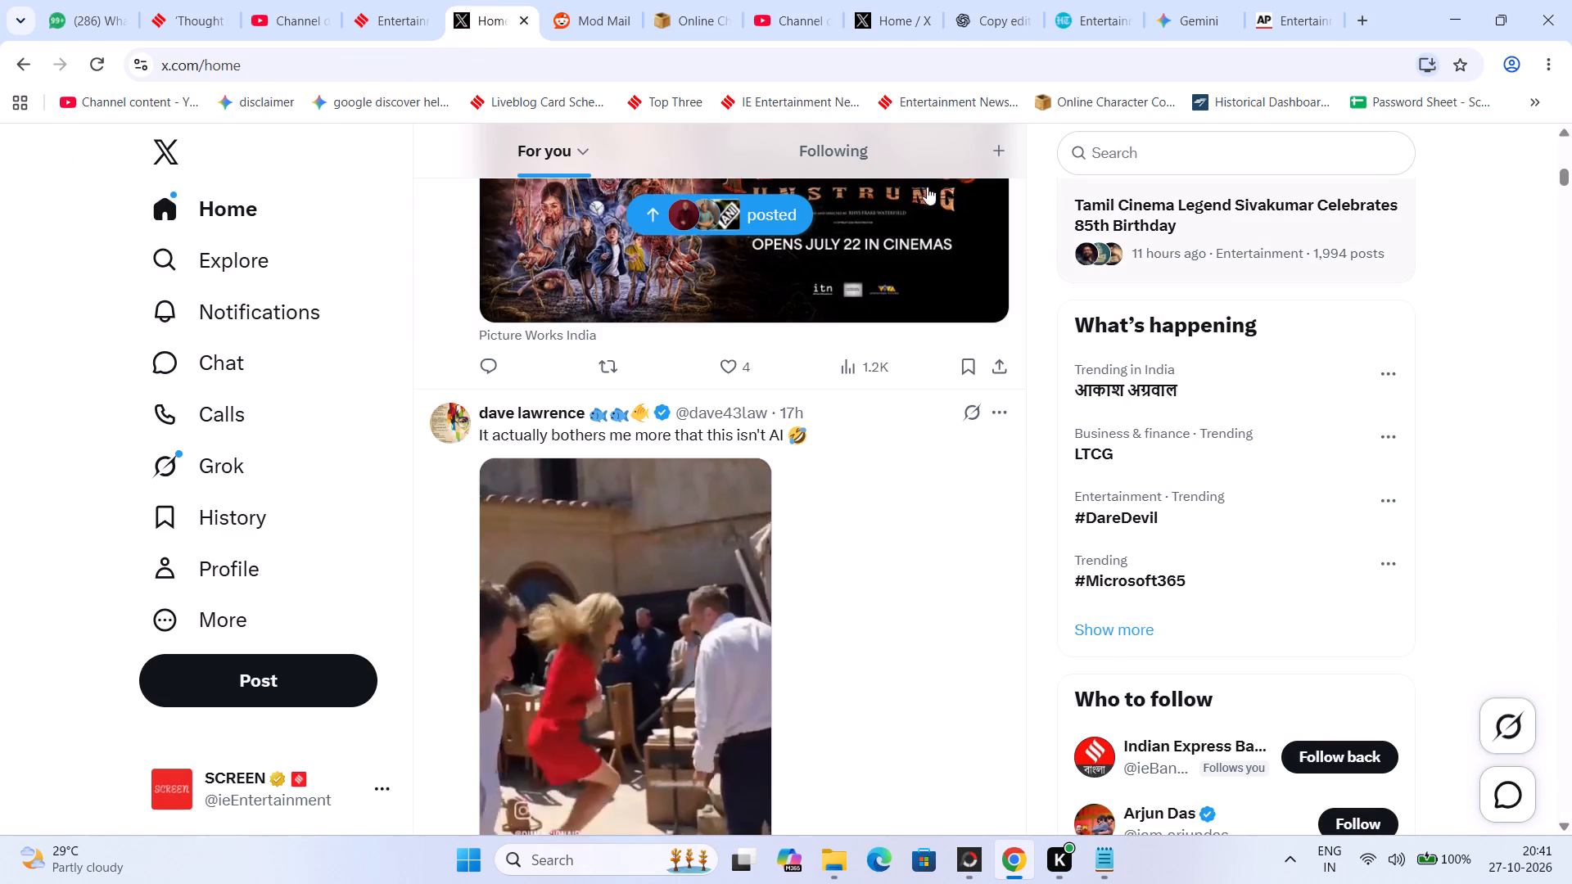
{"action": "left_click", "coordinate": [719, 204]}
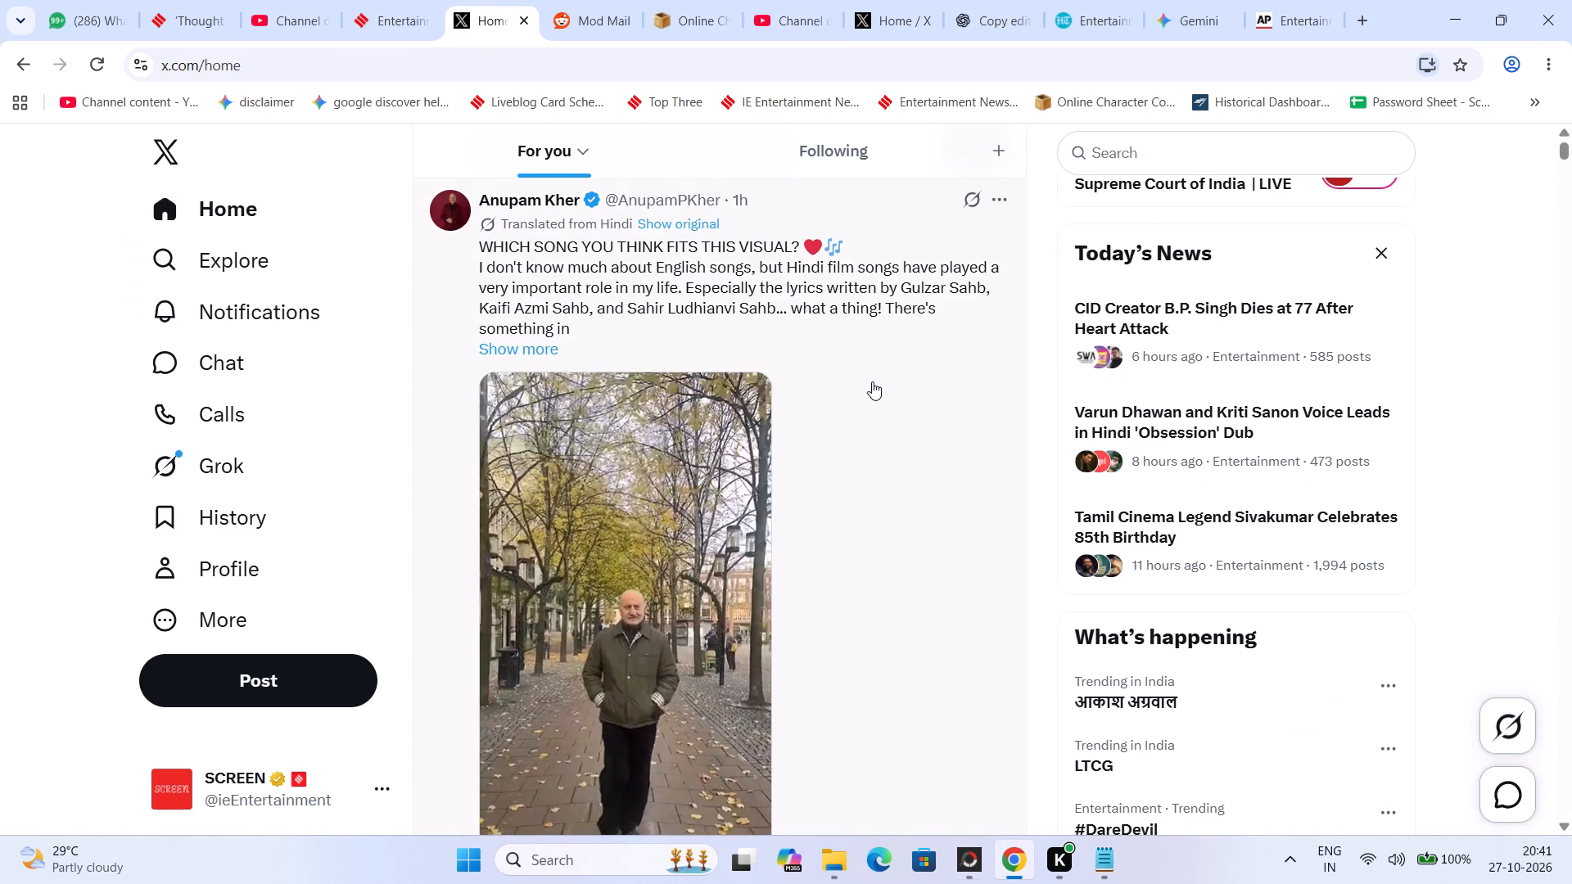
{"action": "scroll", "coordinate": [835, 583], "scroll_direction": "down", "scroll_amount": 8}
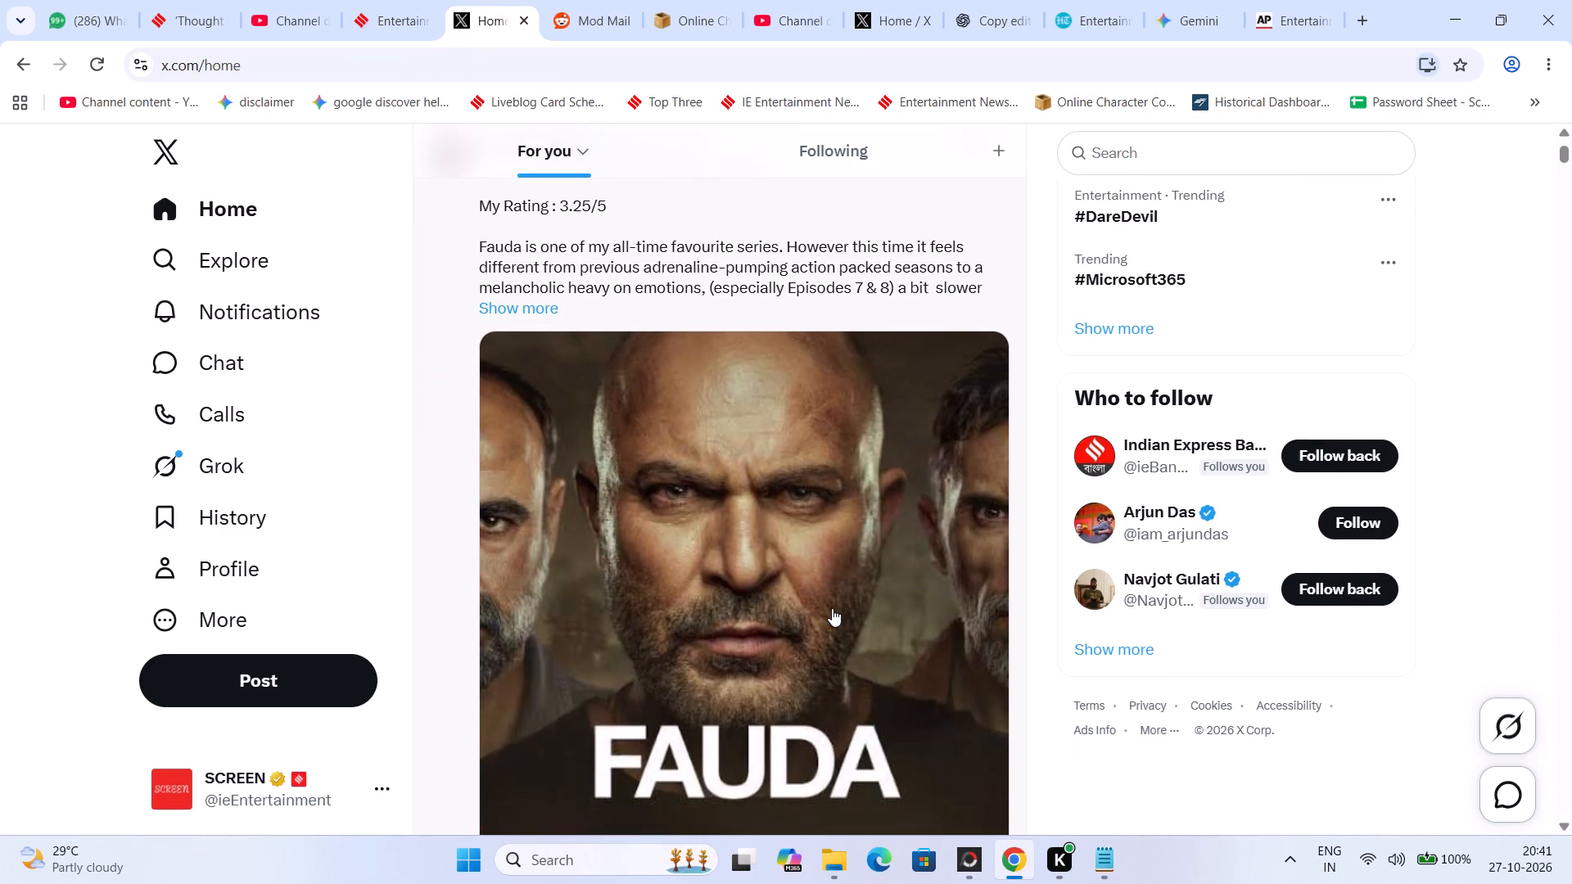
{"action": "scroll", "coordinate": [832, 608], "scroll_direction": "down", "scroll_amount": 7}
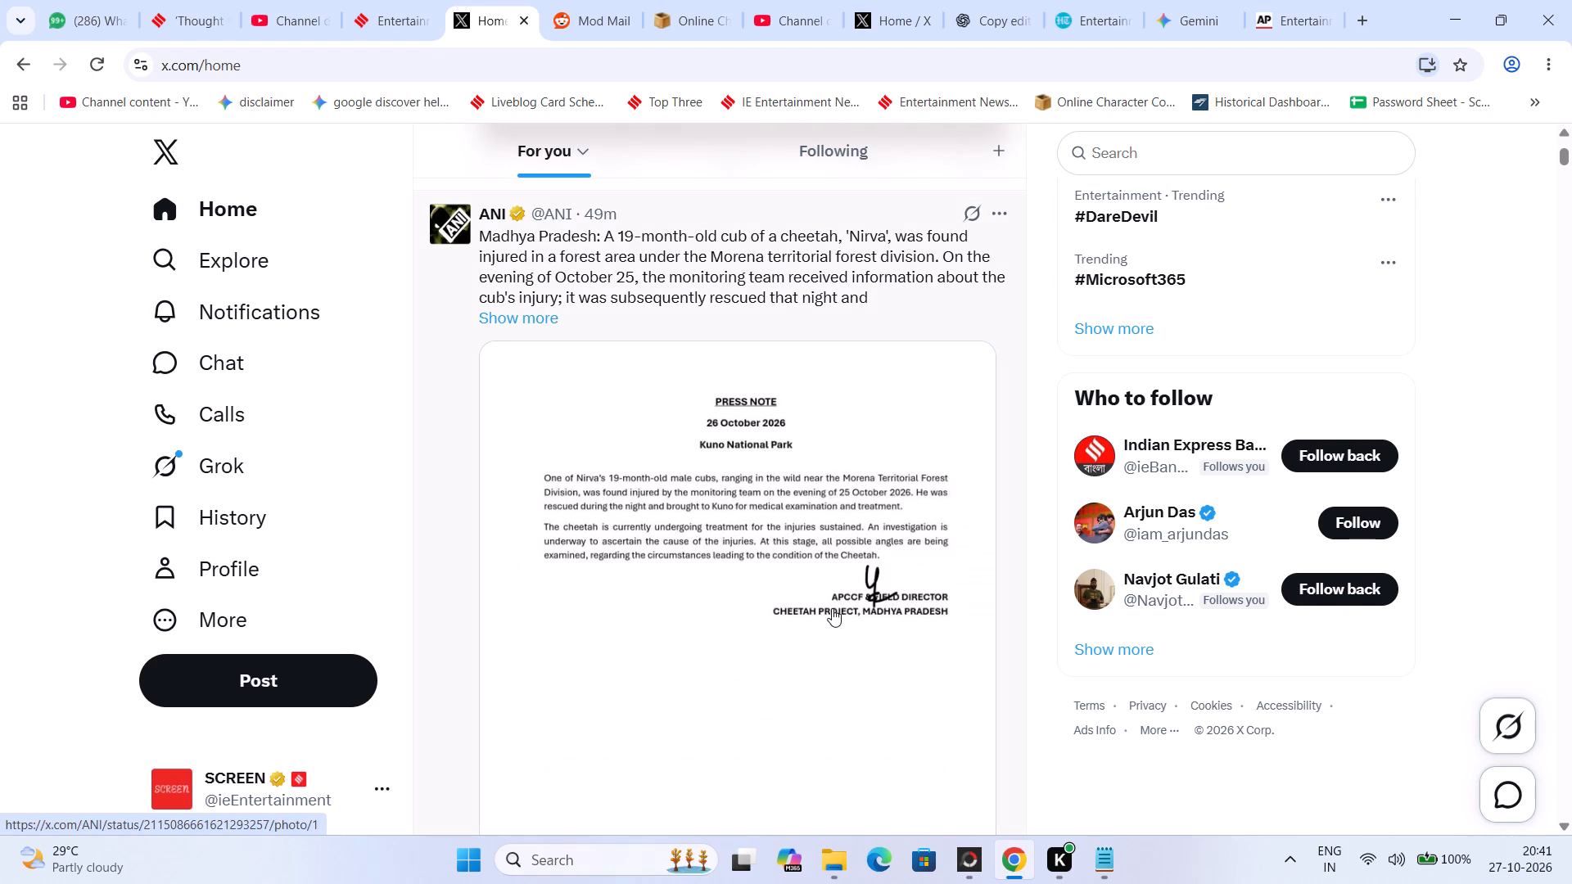
{"action": "scroll", "coordinate": [832, 608], "scroll_direction": "down", "scroll_amount": 6}
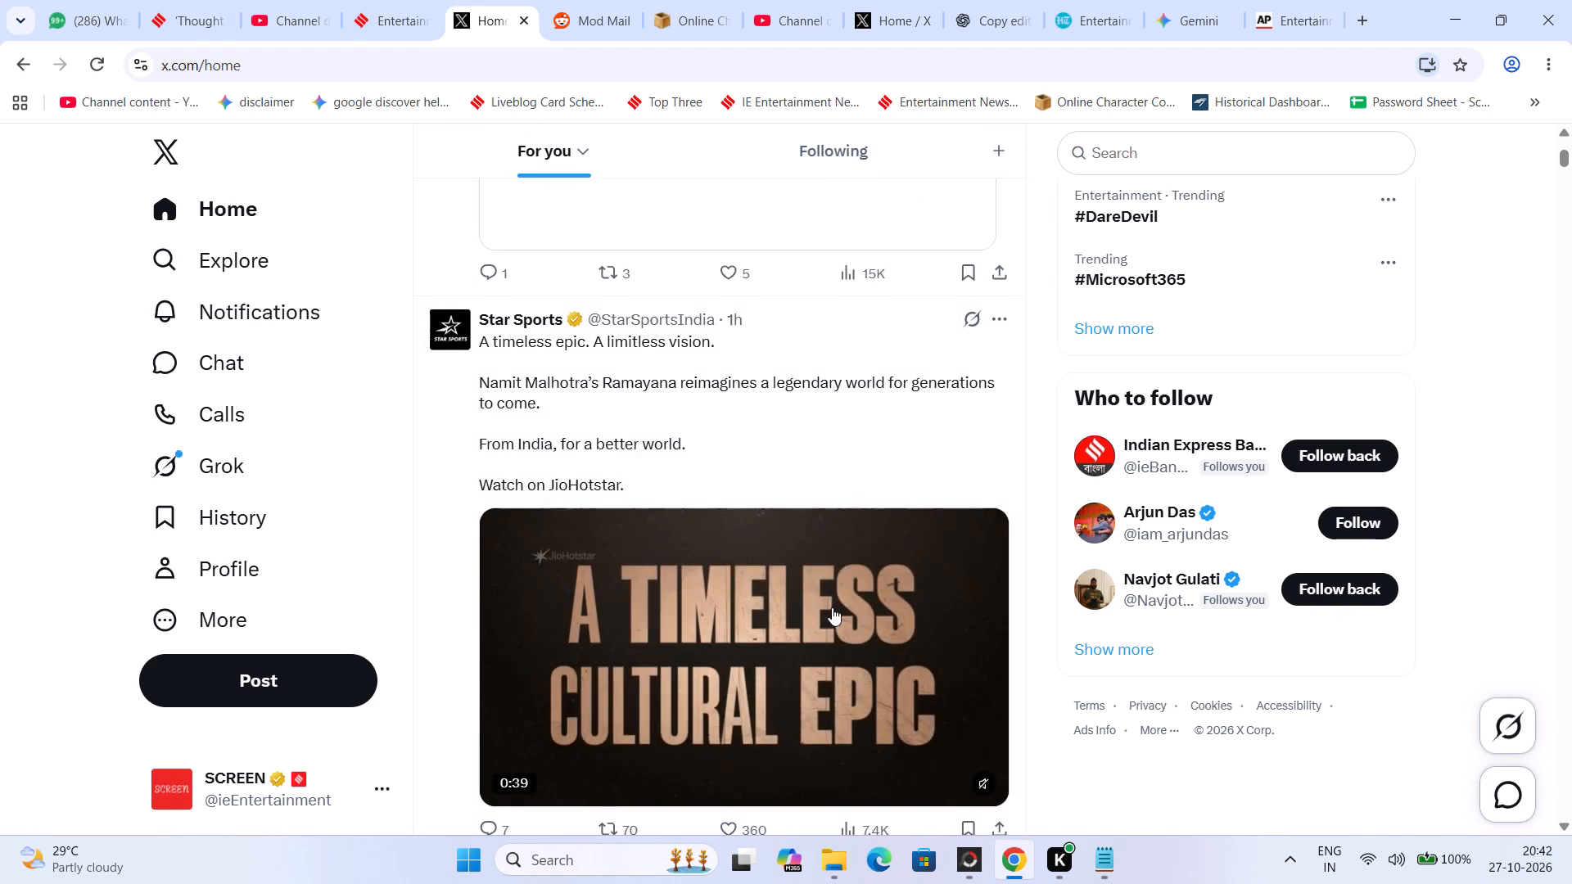
{"action": "scroll", "coordinate": [832, 607], "scroll_direction": "down", "scroll_amount": 7}
{"action": "scroll", "coordinate": [832, 607], "scroll_direction": "up", "scroll_amount": 1}
{"action": "scroll", "coordinate": [832, 607], "scroll_direction": "down", "scroll_amount": 4}
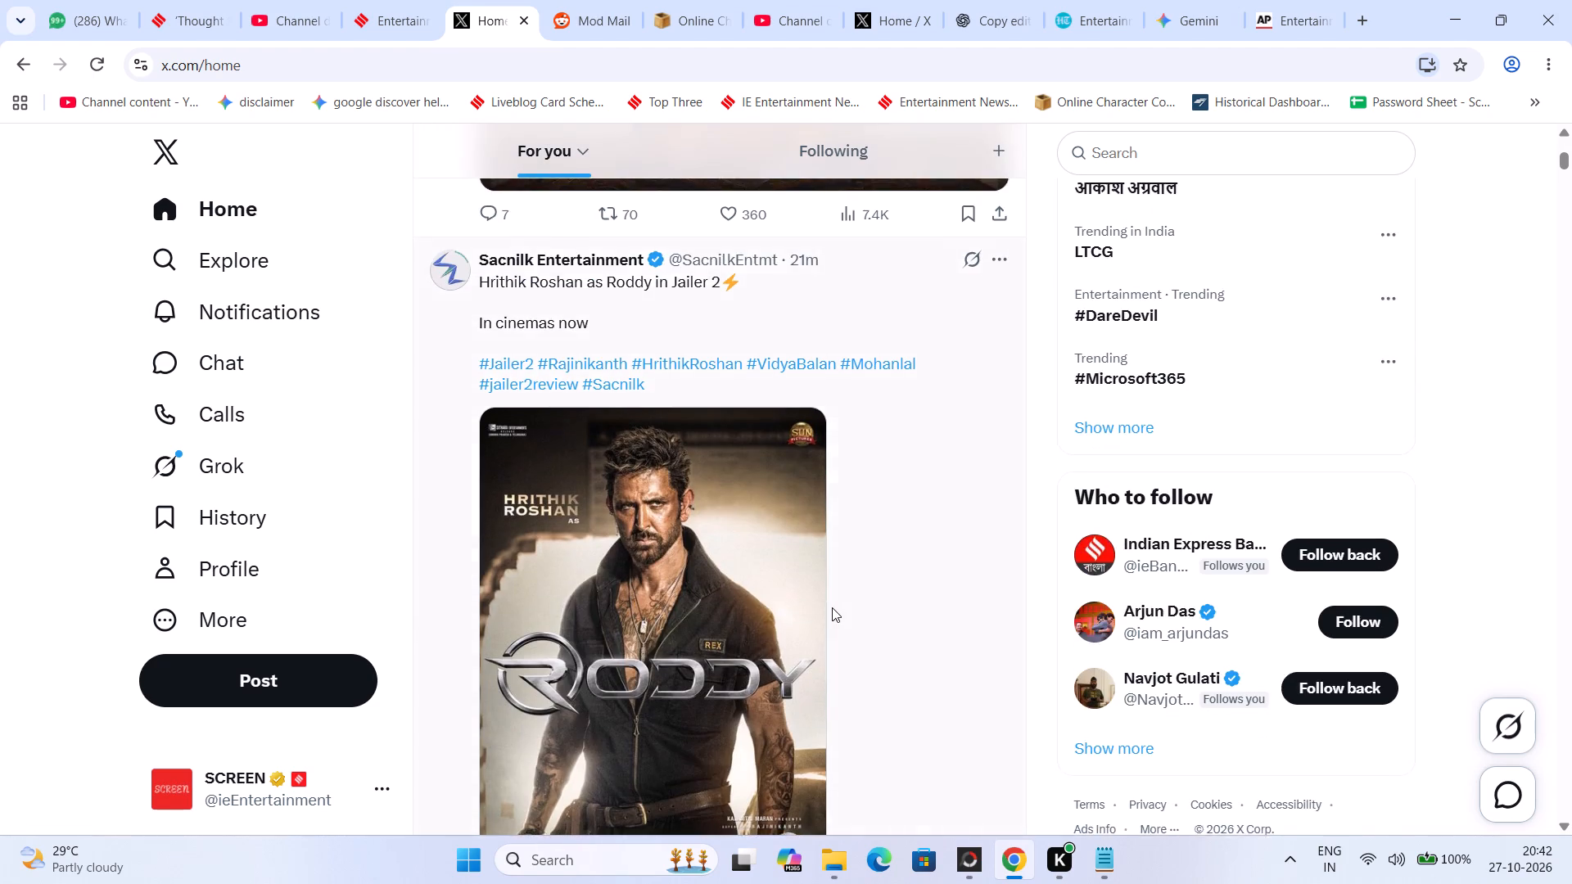
{"action": "scroll", "coordinate": [832, 607], "scroll_direction": "down", "scroll_amount": 7}
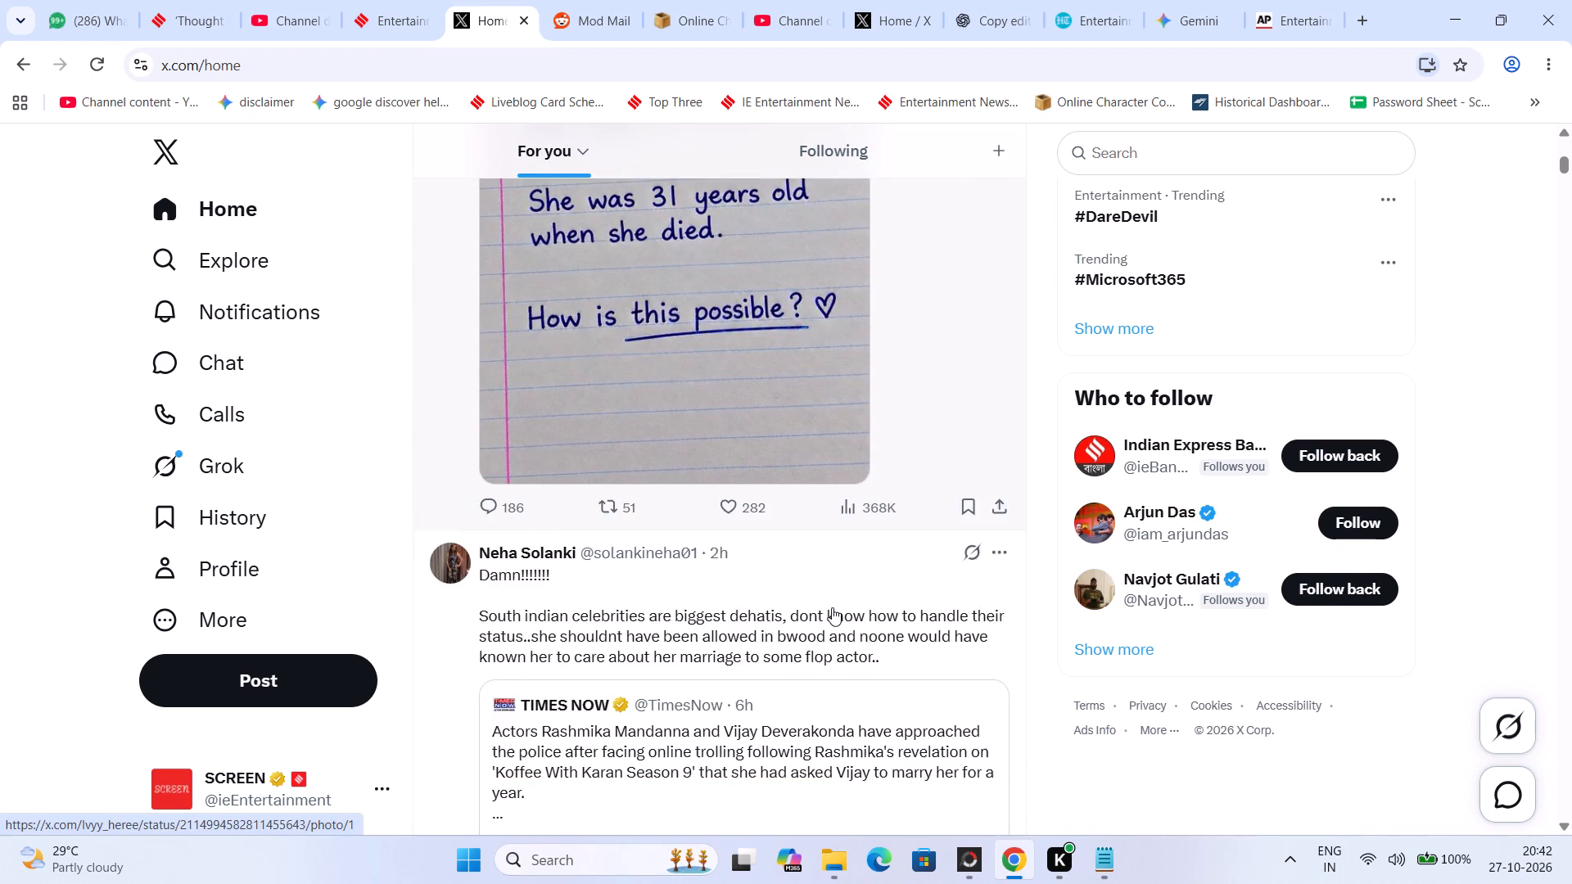
{"action": "scroll", "coordinate": [832, 607], "scroll_direction": "down", "scroll_amount": 3}
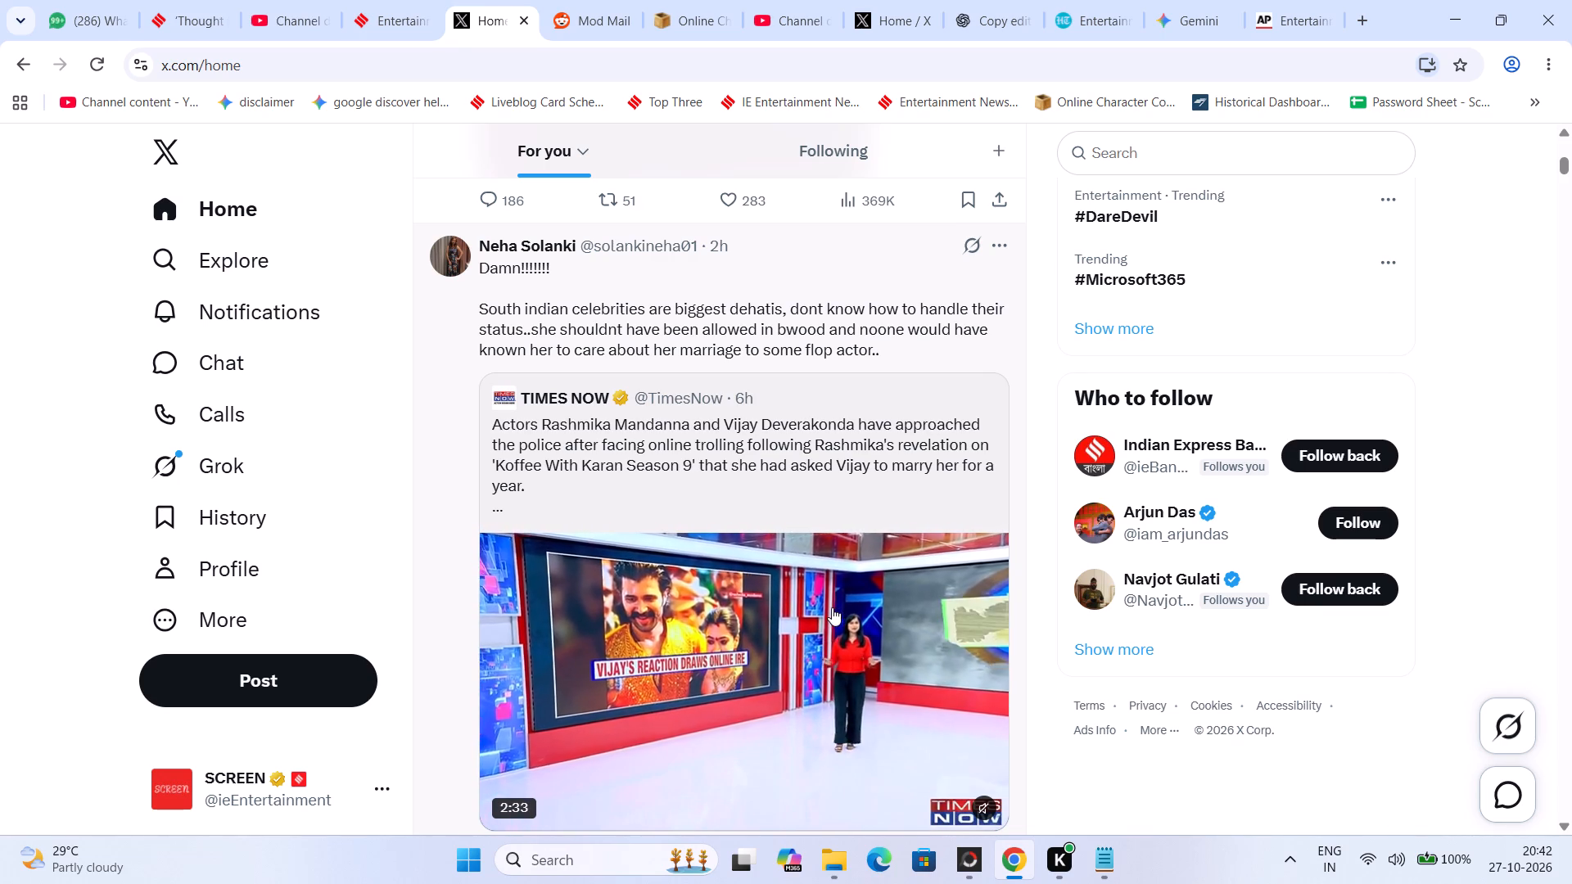
{"action": "scroll", "coordinate": [832, 607], "scroll_direction": "down", "scroll_amount": 6}
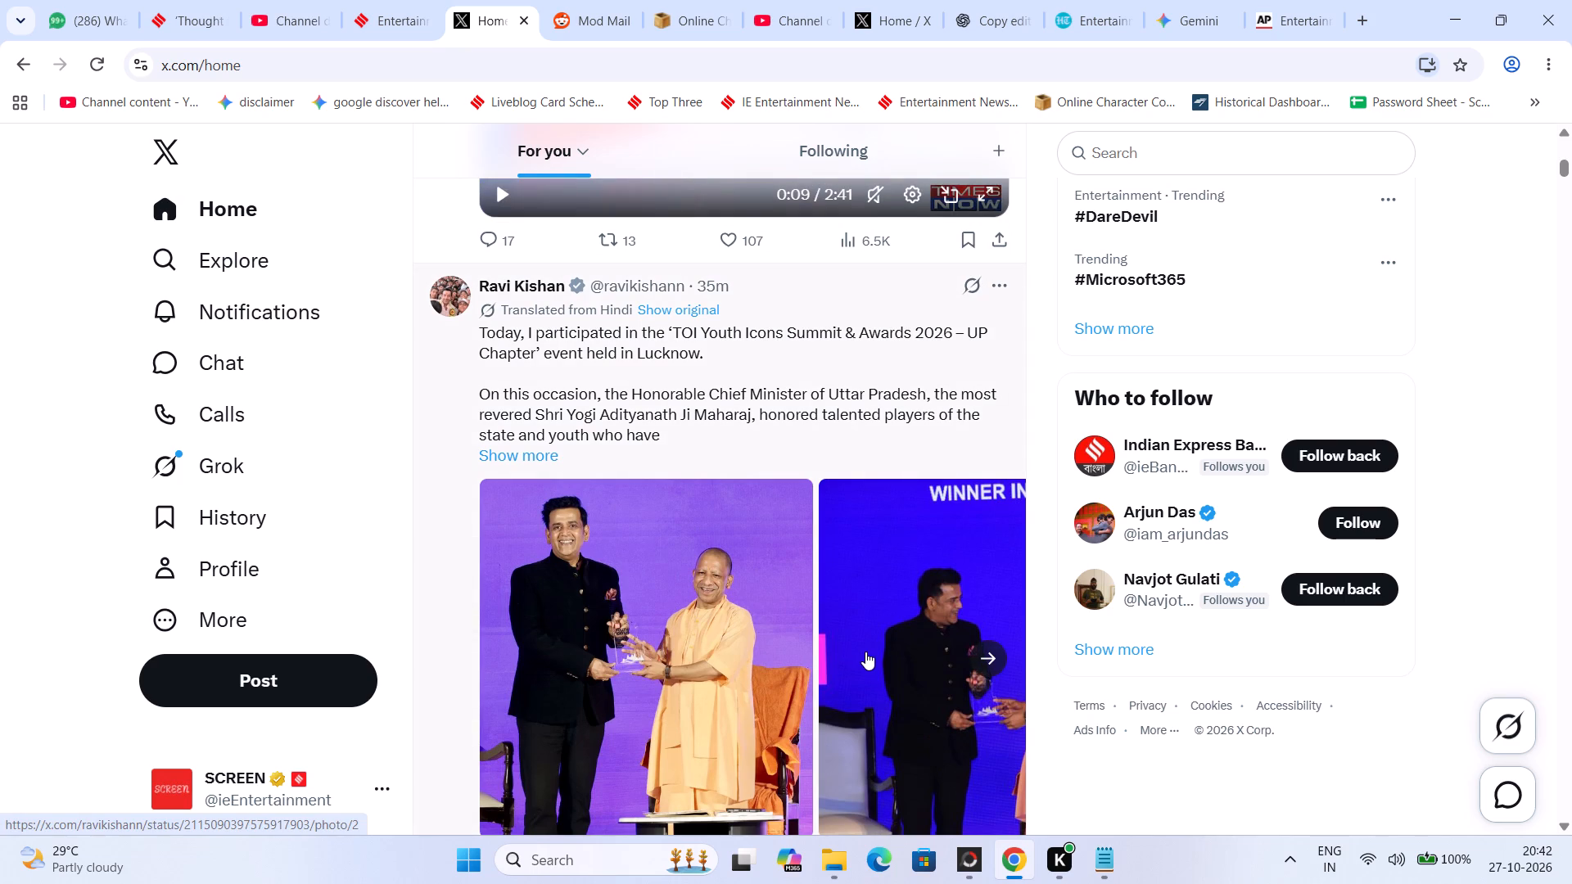
{"action": "scroll", "coordinate": [865, 652], "scroll_direction": "up", "scroll_amount": 7}
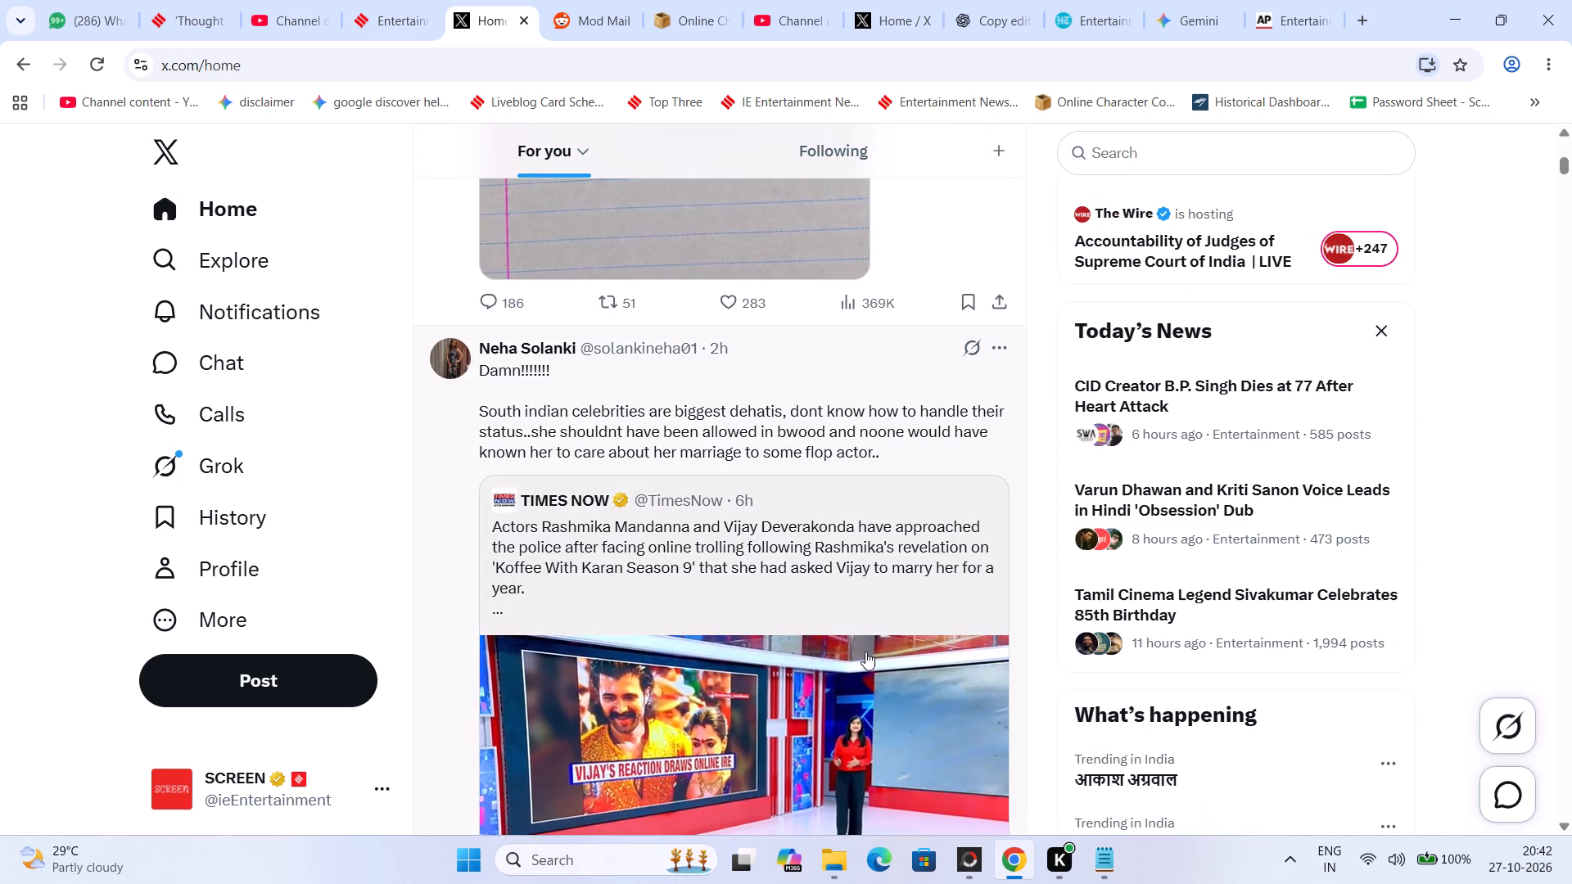
{"action": "scroll", "coordinate": [865, 652], "scroll_direction": "down", "scroll_amount": 8}
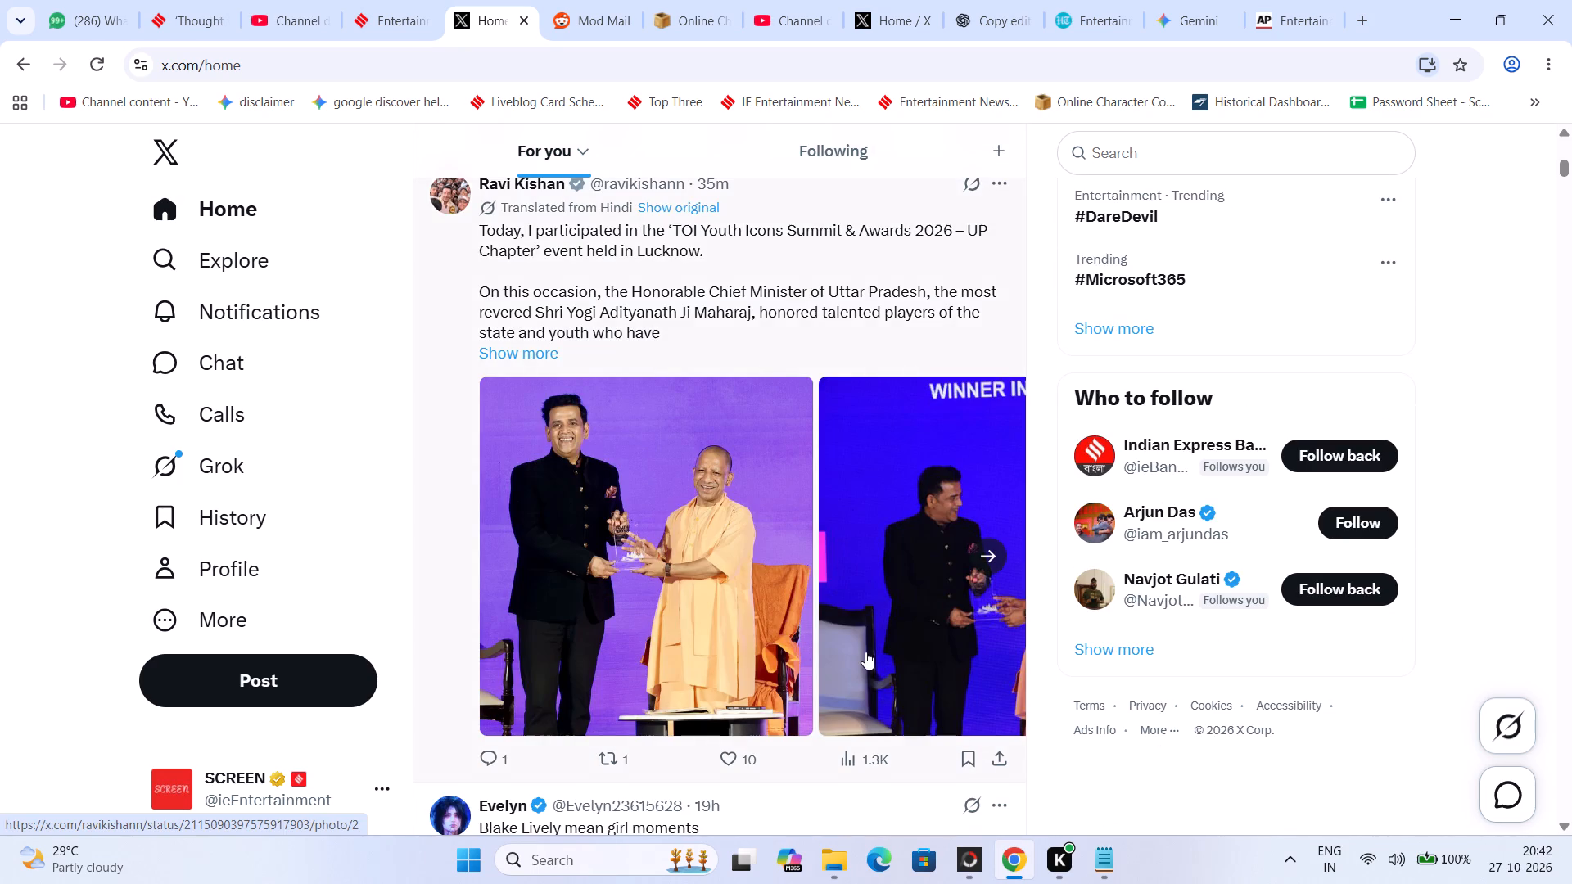
{"action": "scroll", "coordinate": [865, 652], "scroll_direction": "down", "scroll_amount": 10}
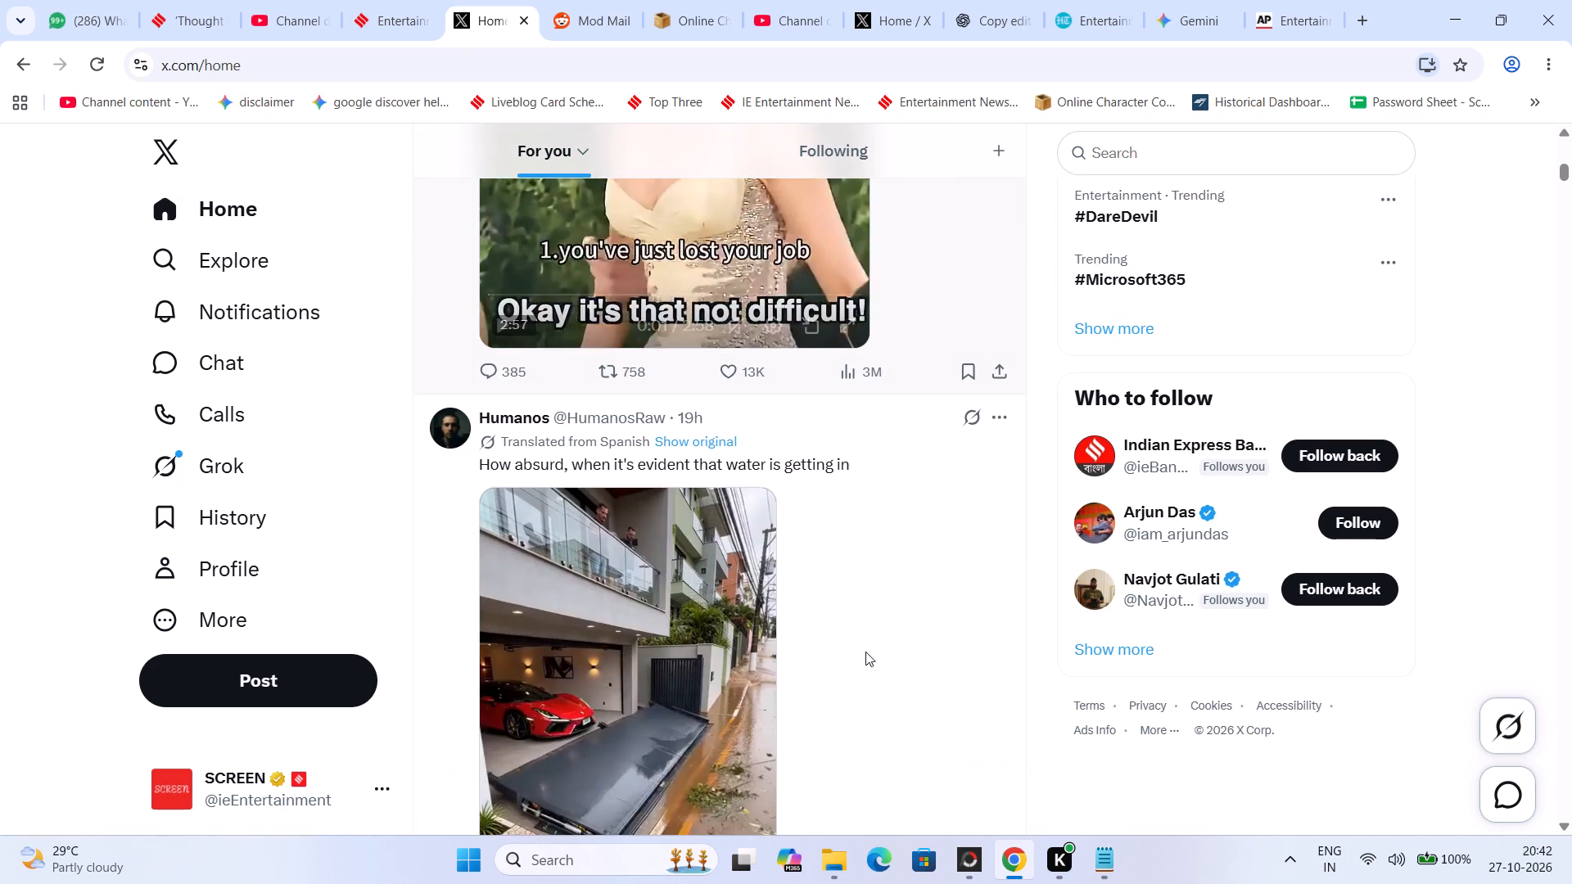
{"action": "scroll", "coordinate": [865, 652], "scroll_direction": "down", "scroll_amount": 4}
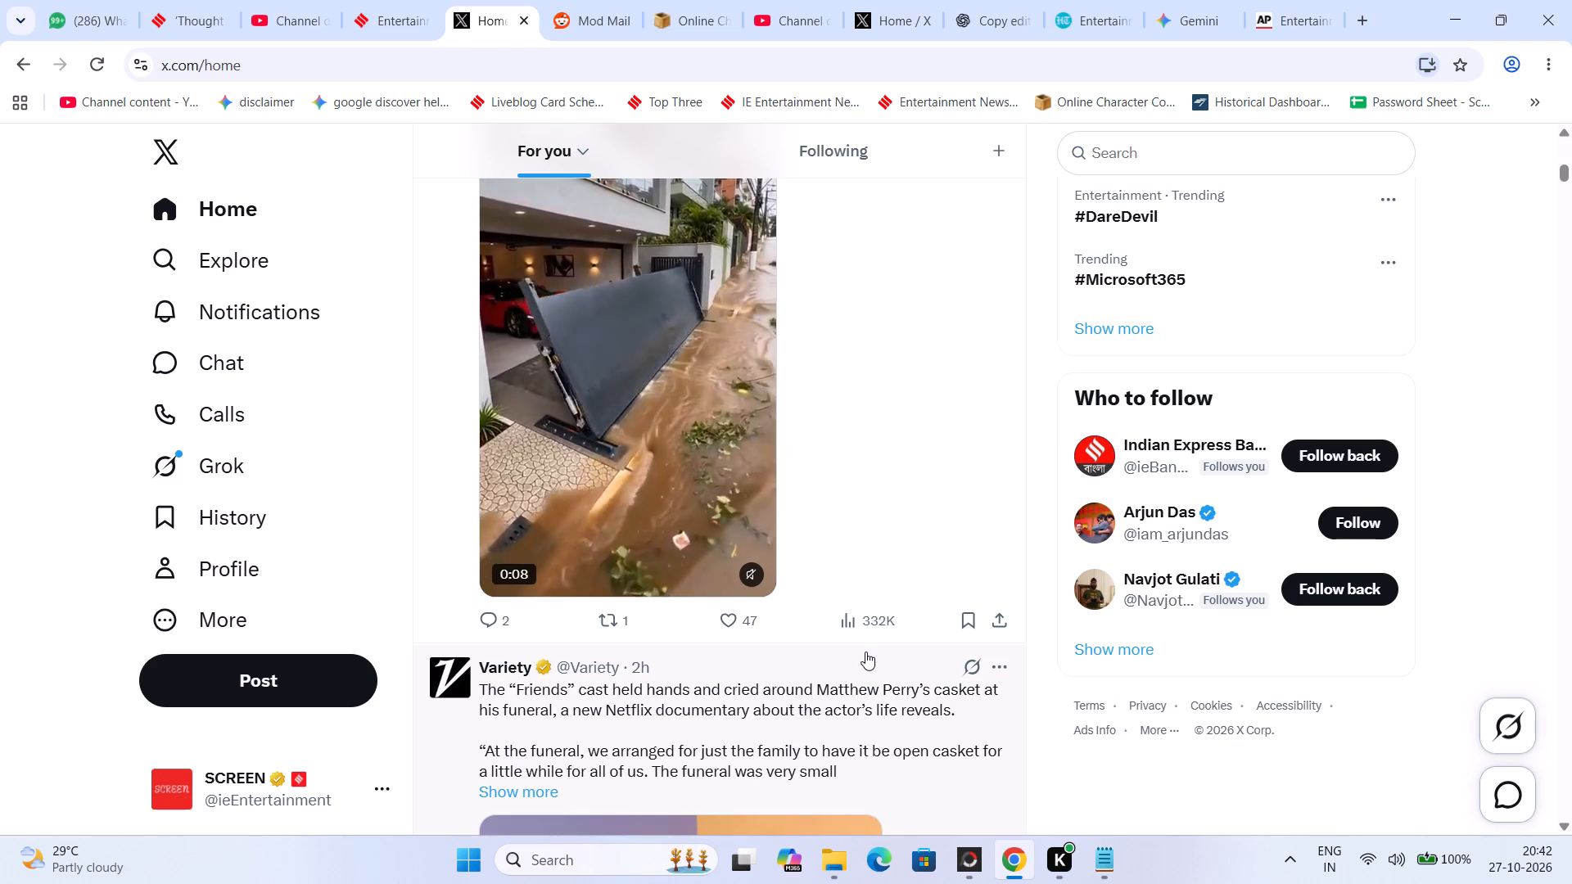
{"action": "scroll", "coordinate": [865, 652], "scroll_direction": "up", "scroll_amount": 2}
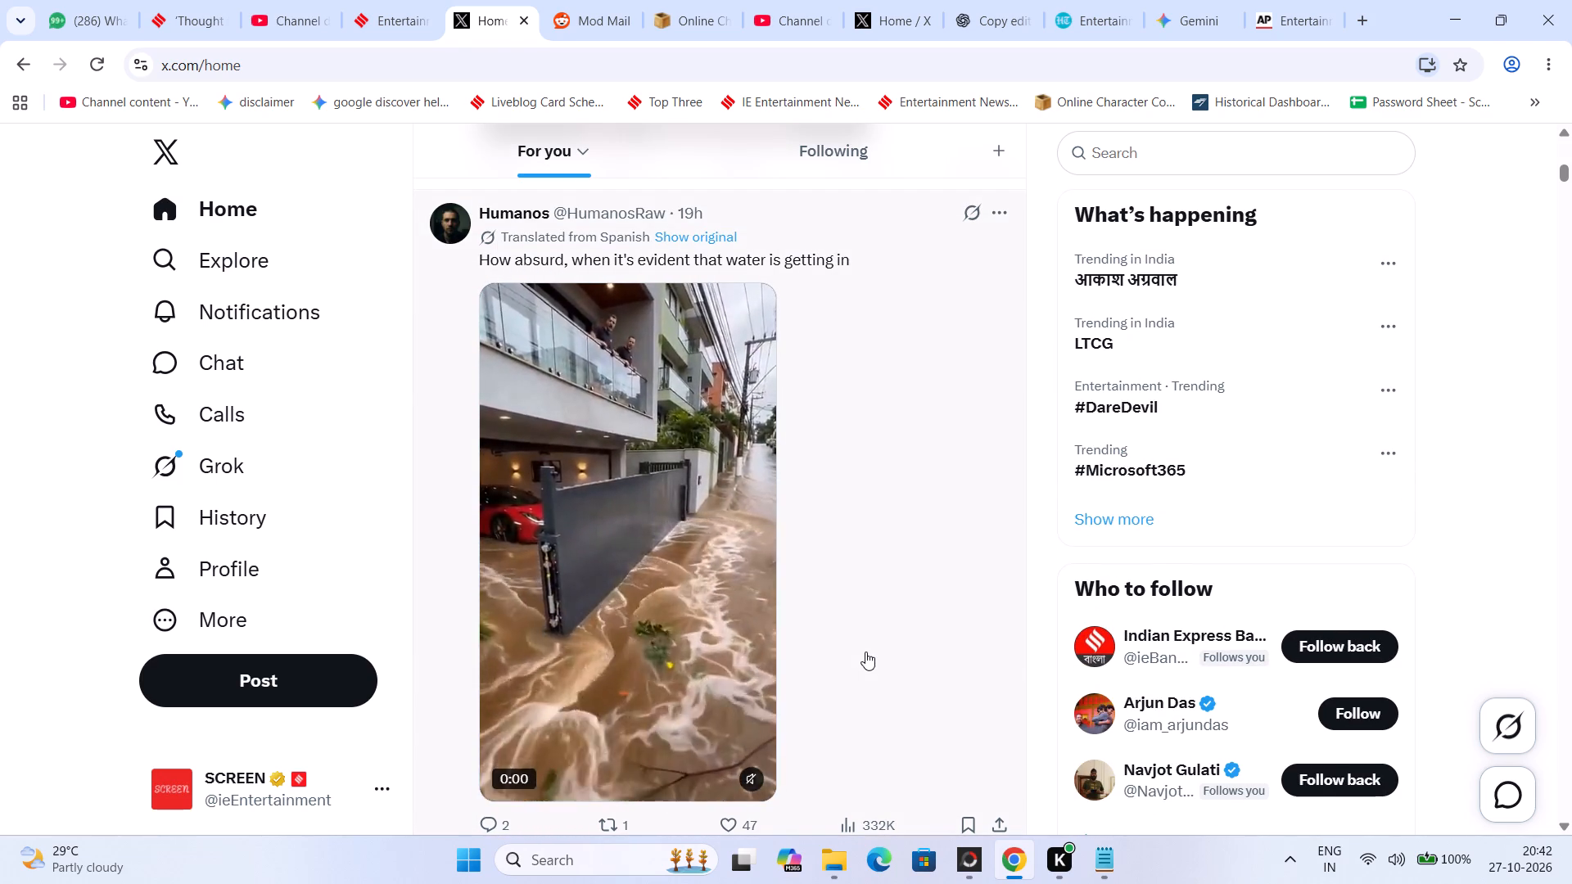
{"action": "scroll", "coordinate": [865, 652], "scroll_direction": "down", "scroll_amount": 11}
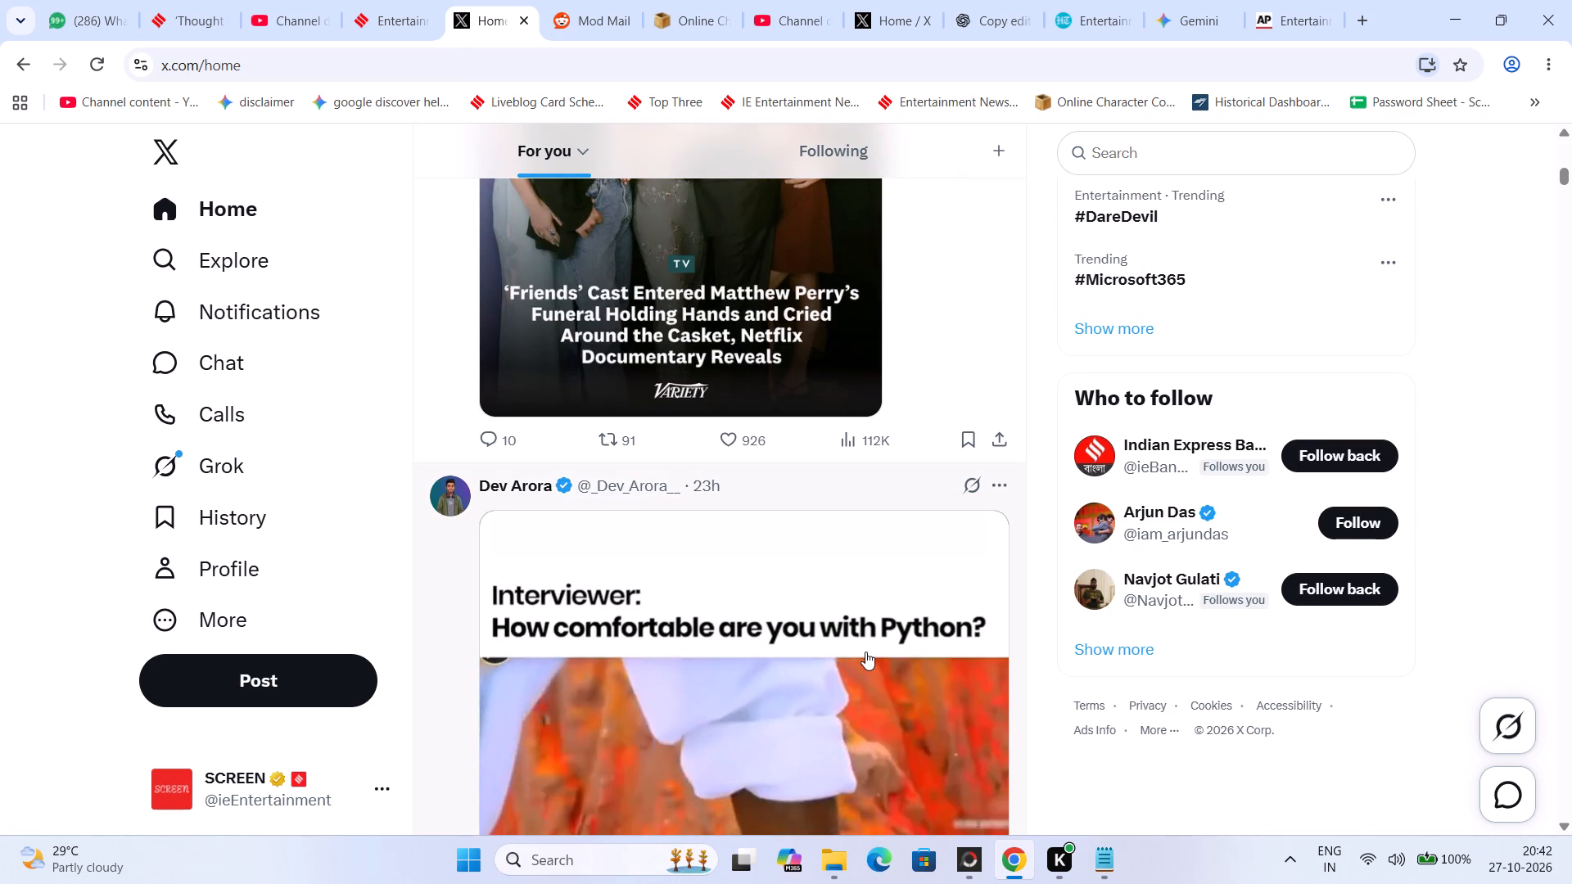
{"action": "scroll", "coordinate": [865, 652], "scroll_direction": "down", "scroll_amount": 9}
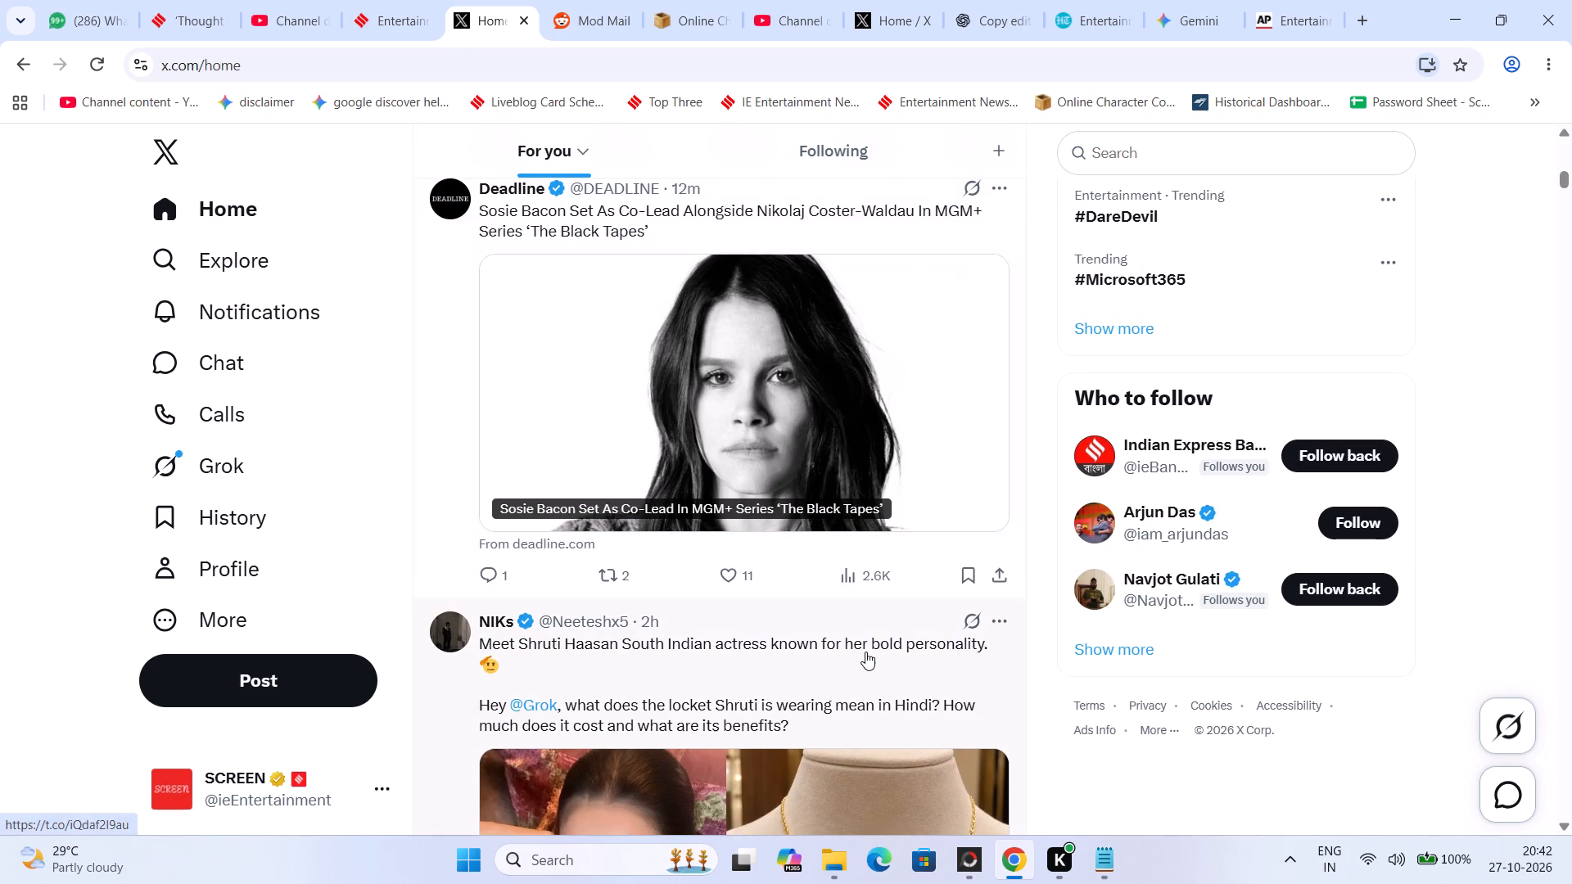
{"action": "scroll", "coordinate": [865, 652], "scroll_direction": "down", "scroll_amount": 3}
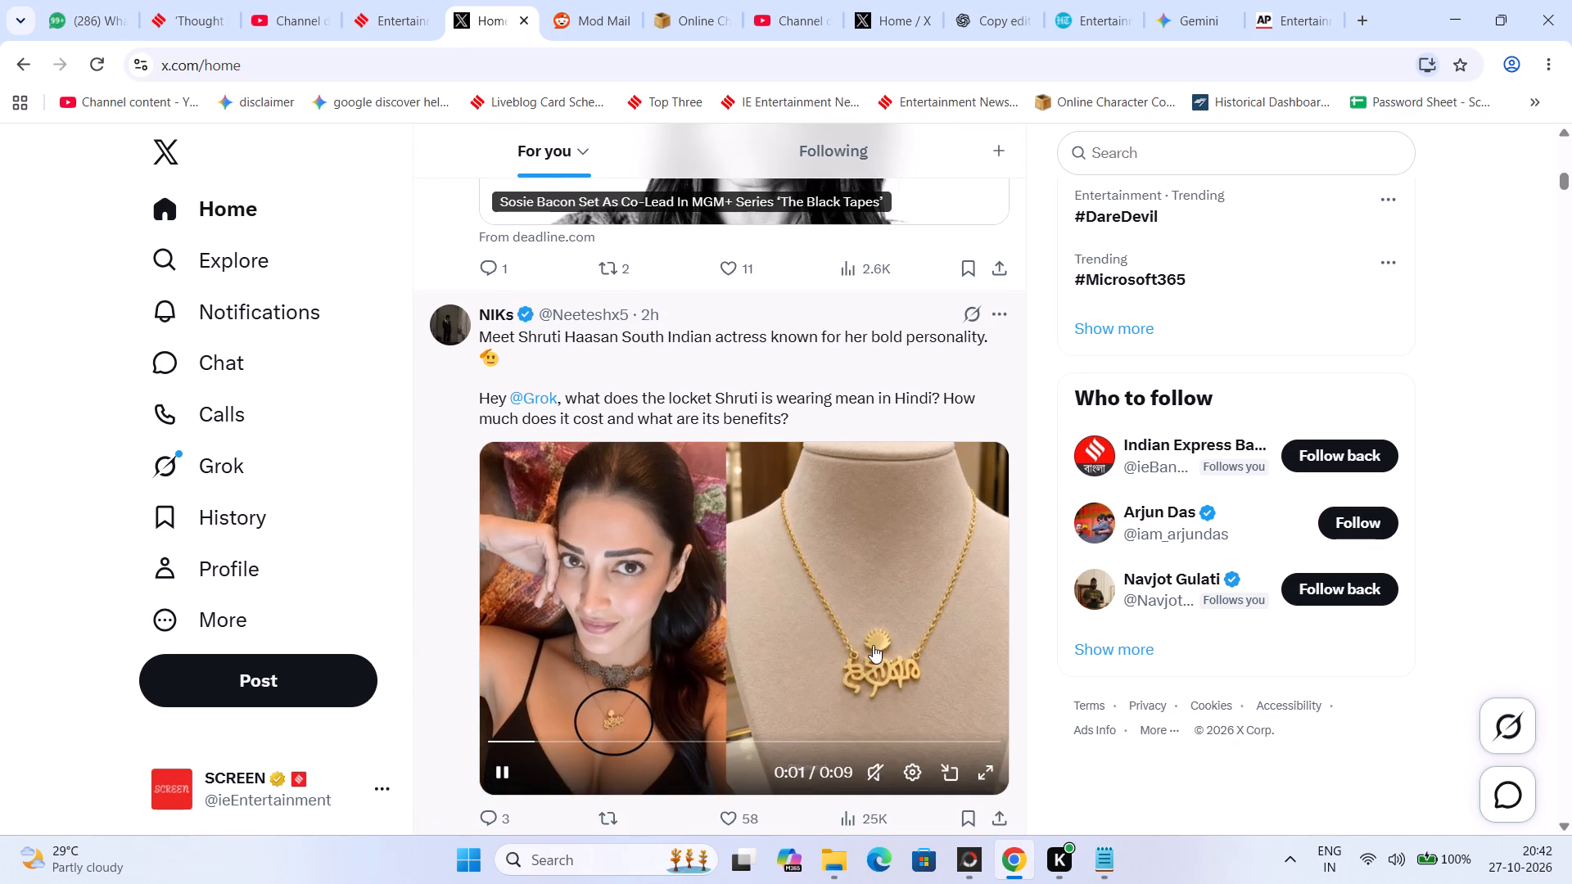
{"action": "scroll", "coordinate": [873, 645], "scroll_direction": "down", "scroll_amount": 1}
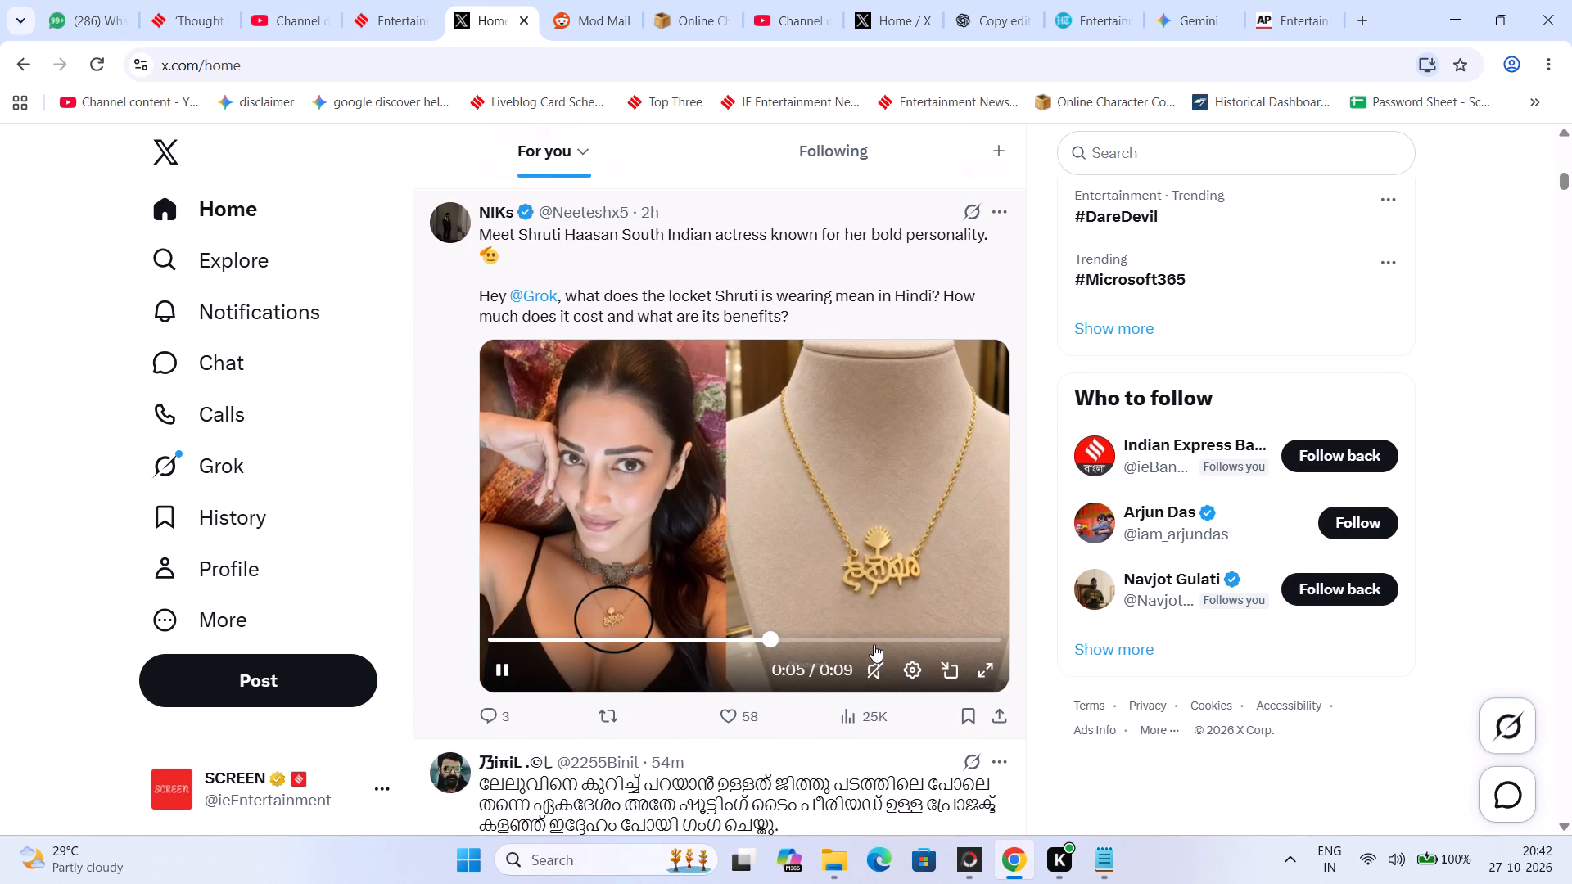
{"action": "scroll", "coordinate": [874, 644], "scroll_direction": "down", "scroll_amount": 8}
{"action": "scroll", "coordinate": [874, 644], "scroll_direction": "up", "scroll_amount": 2}
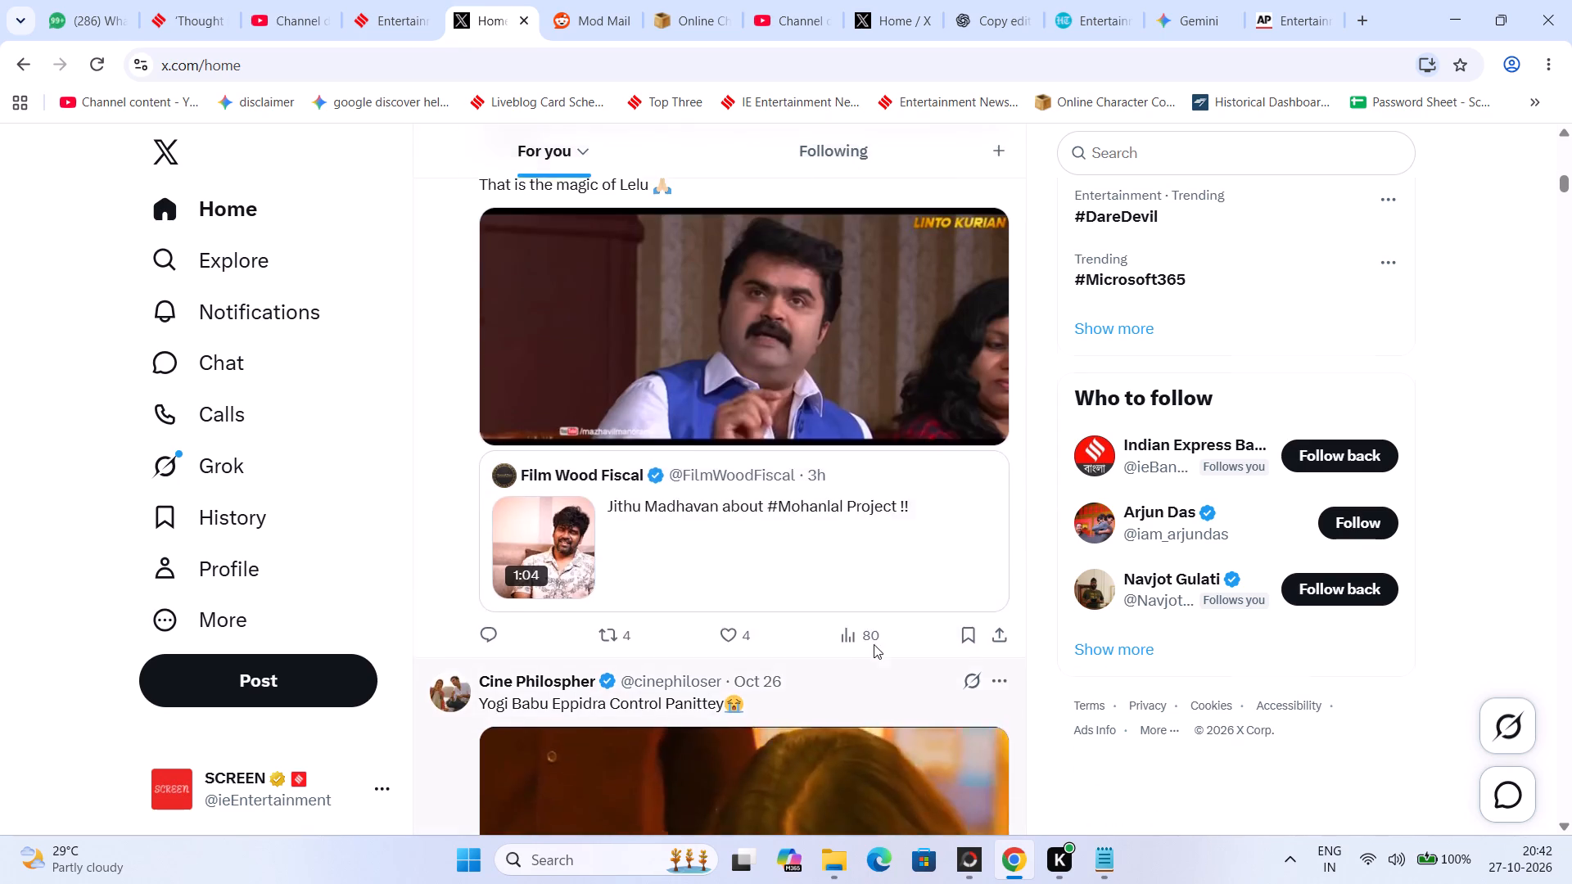
{"action": "scroll", "coordinate": [874, 644], "scroll_direction": "down", "scroll_amount": 4}
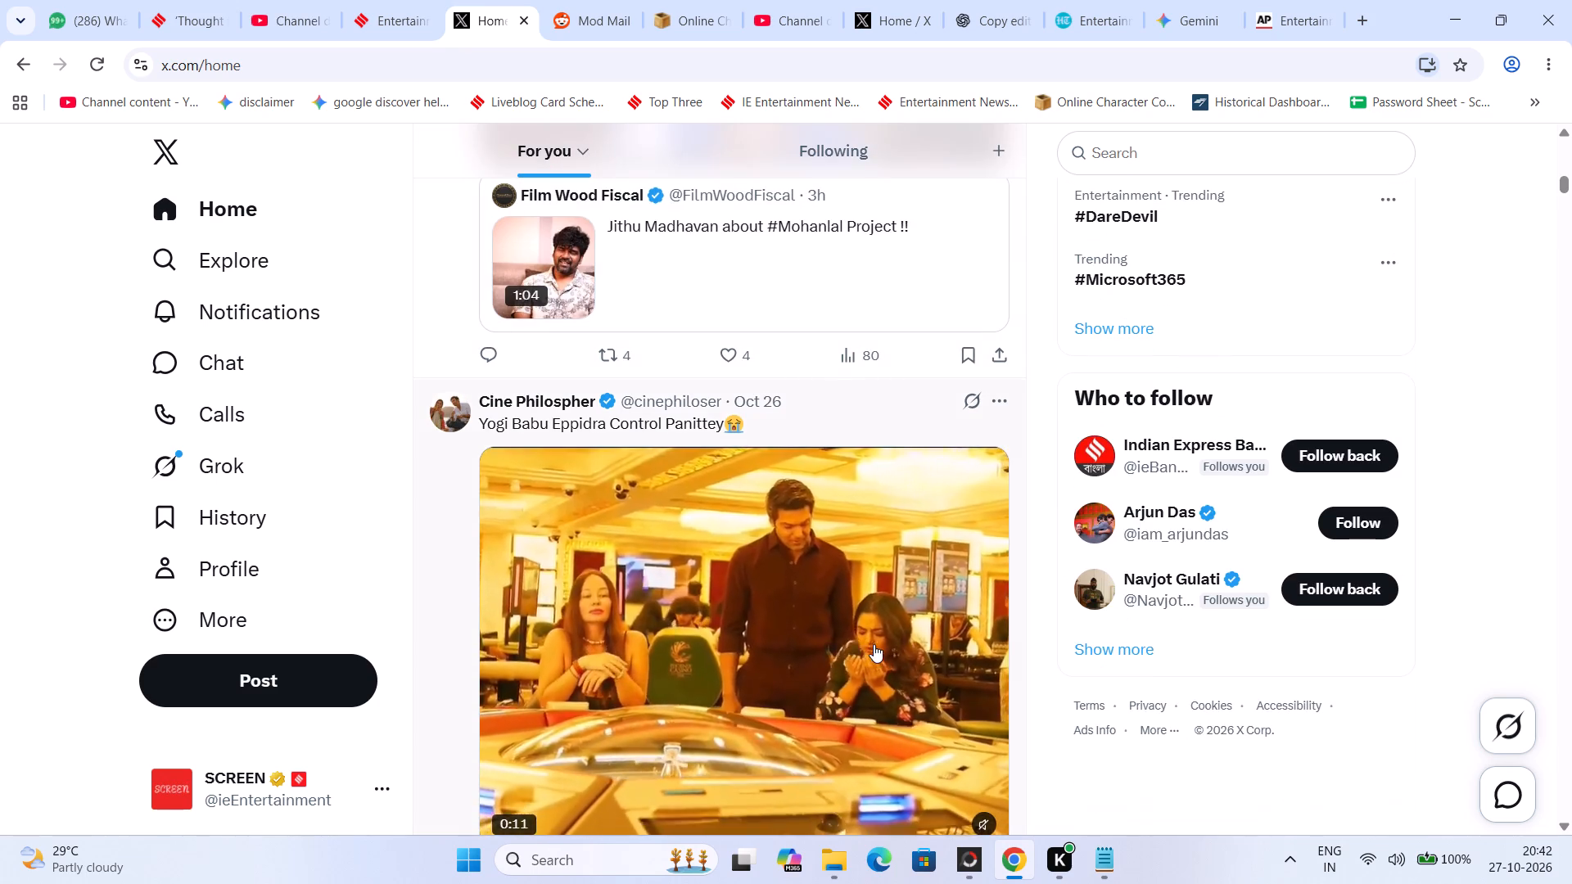
{"action": "scroll", "coordinate": [874, 644], "scroll_direction": "down", "scroll_amount": 2}
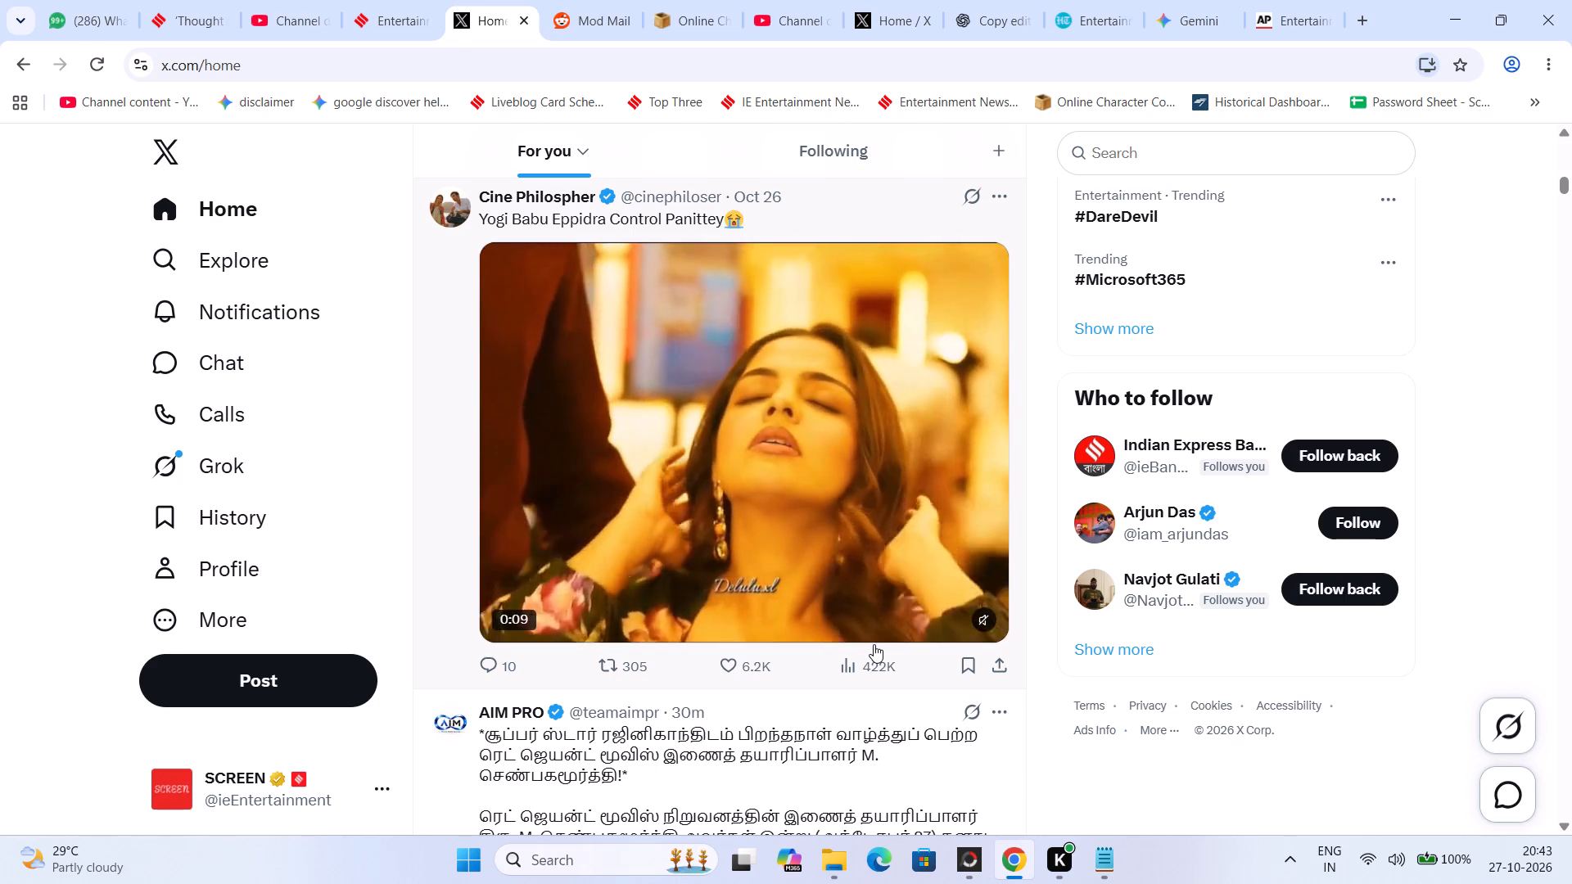
{"action": "scroll", "coordinate": [879, 652], "scroll_direction": "down", "scroll_amount": 1}
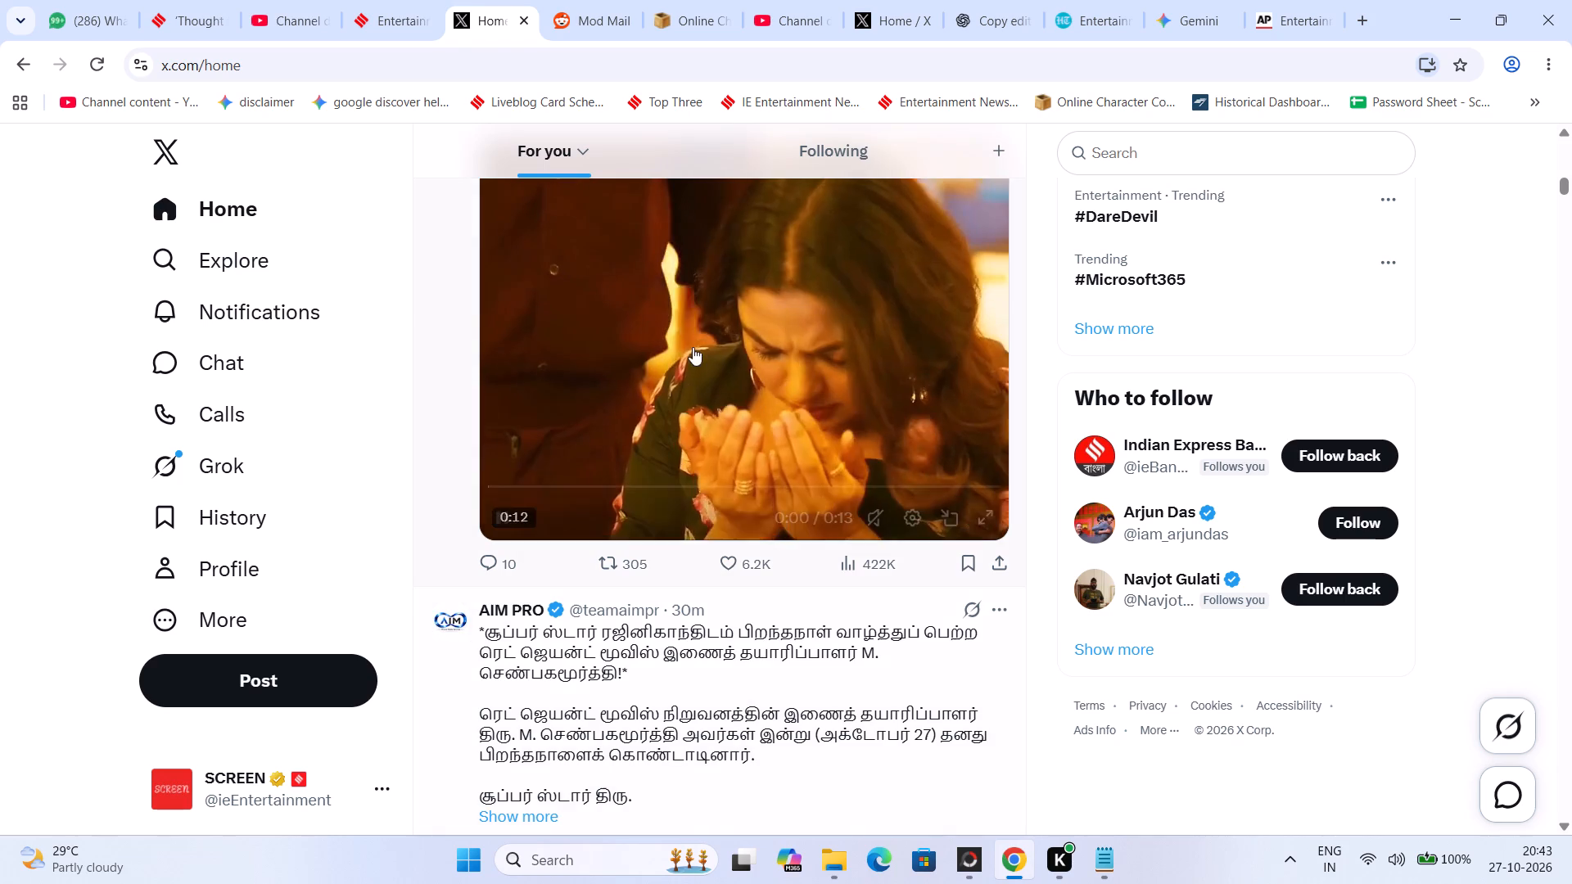
Go from the YouTube Studio channel dashboard to the YouTube home page and look through the recommended videos for entertainment stories.
{"action": "left_click", "coordinate": [304, 0]}
{"action": "left_click", "coordinate": [326, 53]}
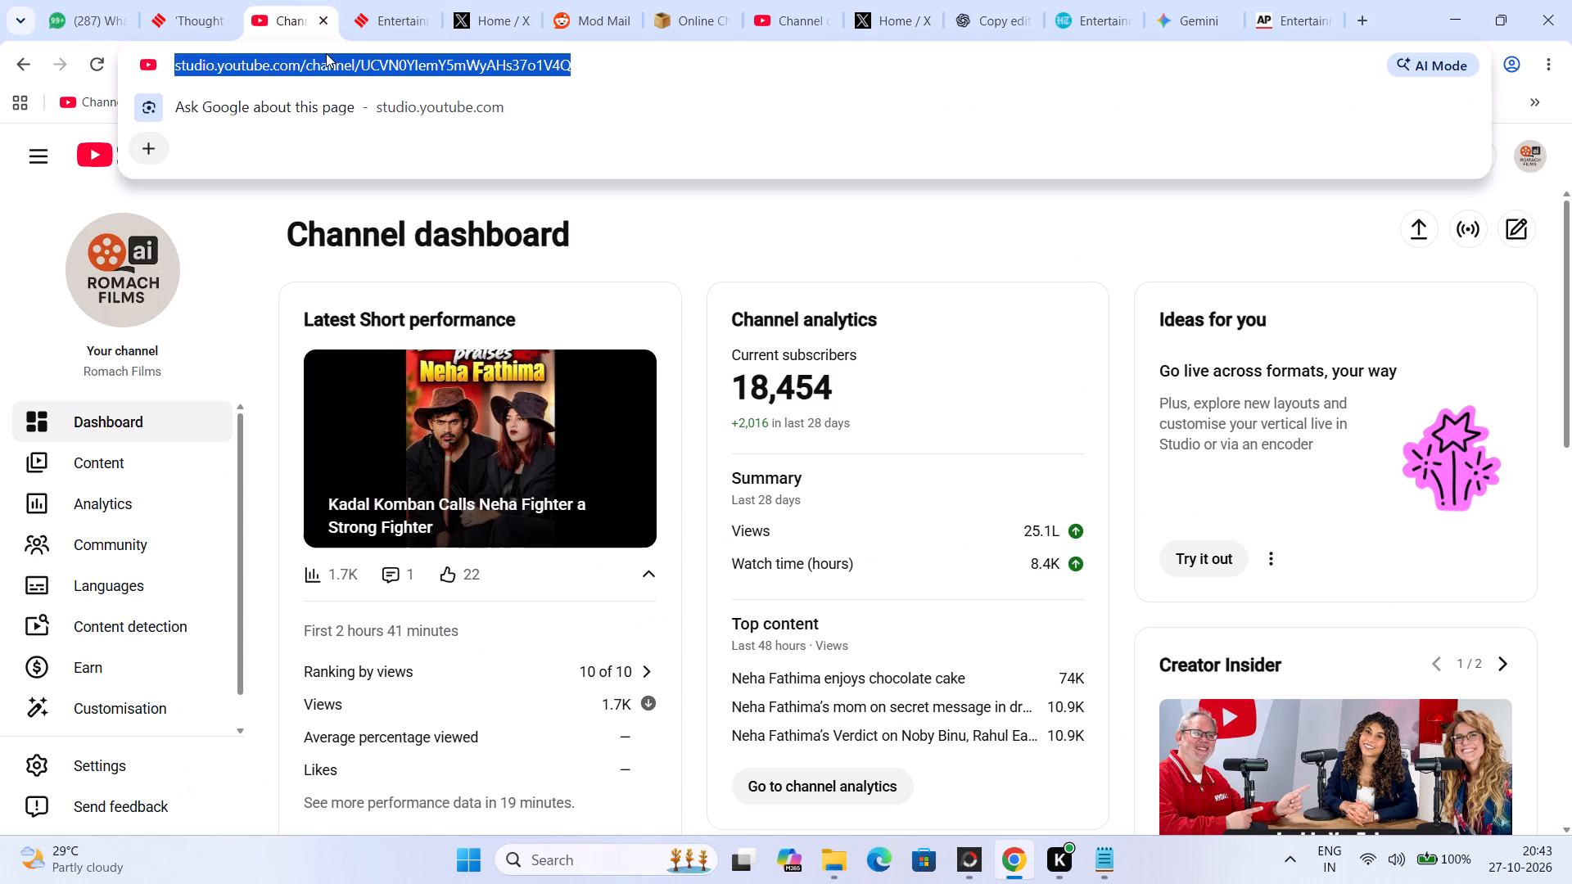
{"action": "key", "text": "y"}
{"action": "left_click", "coordinate": [395, 106]}
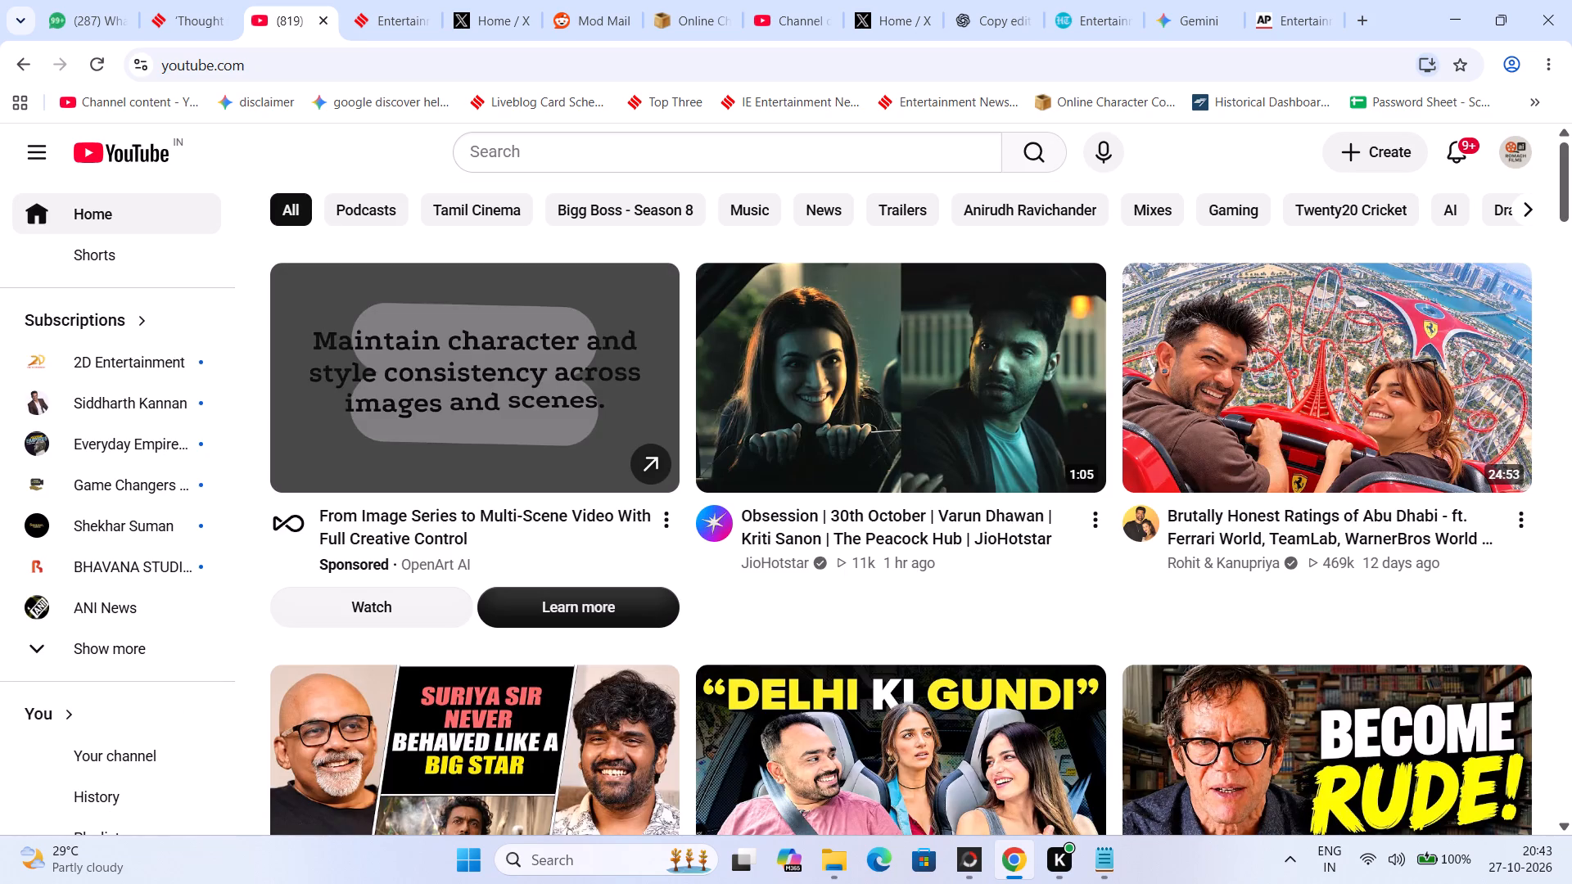
{"action": "scroll", "coordinate": [1234, 713], "scroll_direction": "down", "scroll_amount": 4}
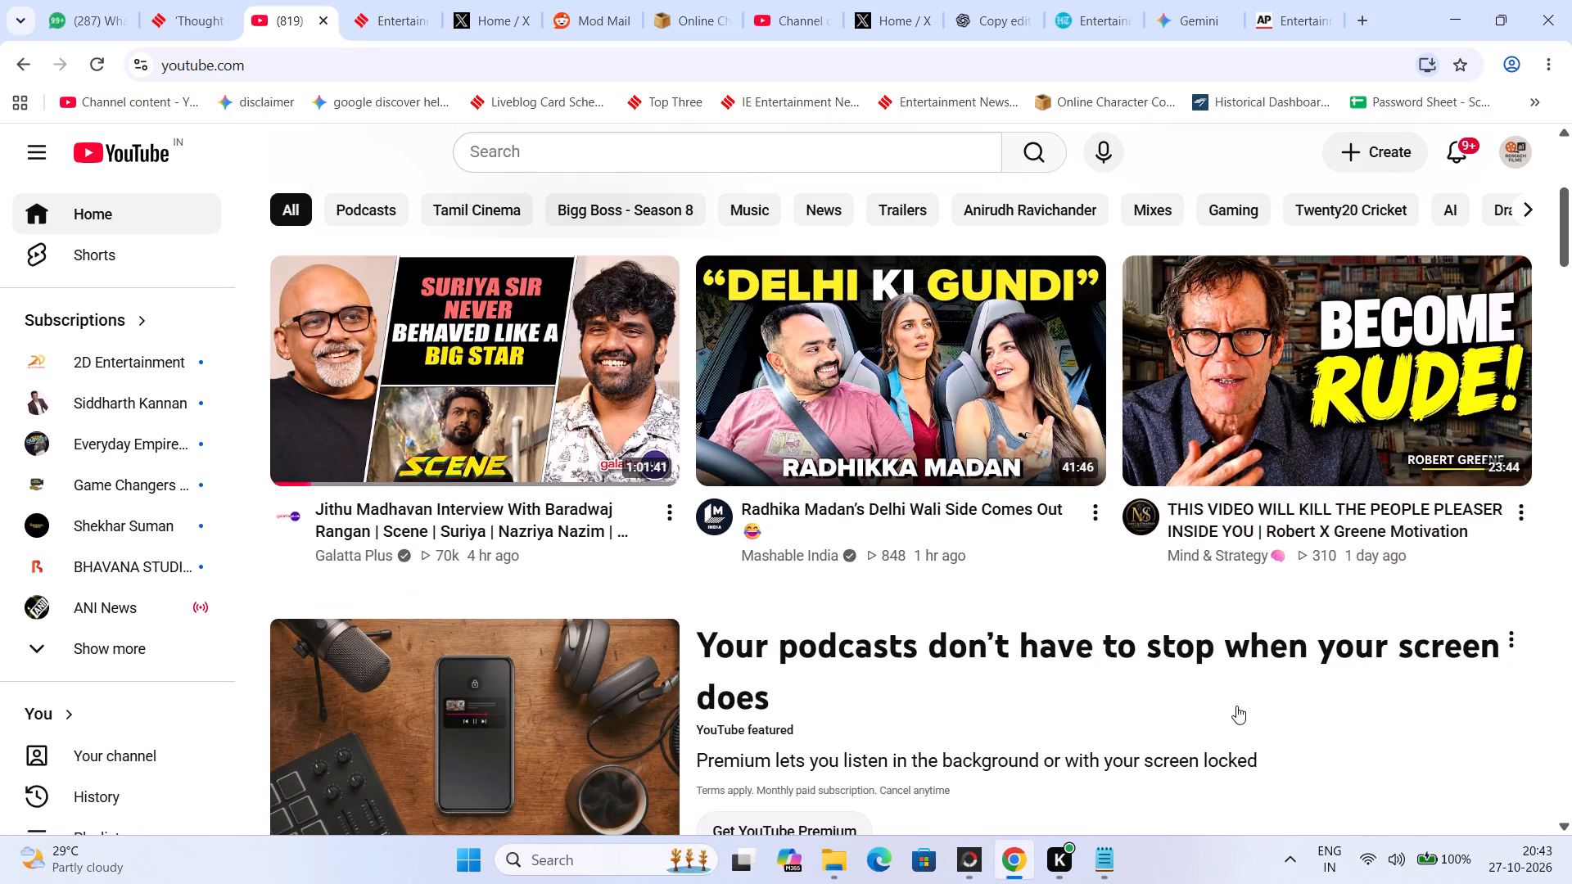
{"action": "scroll", "coordinate": [1236, 701], "scroll_direction": "down", "scroll_amount": 3}
{"action": "scroll", "coordinate": [1236, 701], "scroll_direction": "up", "scroll_amount": 4}
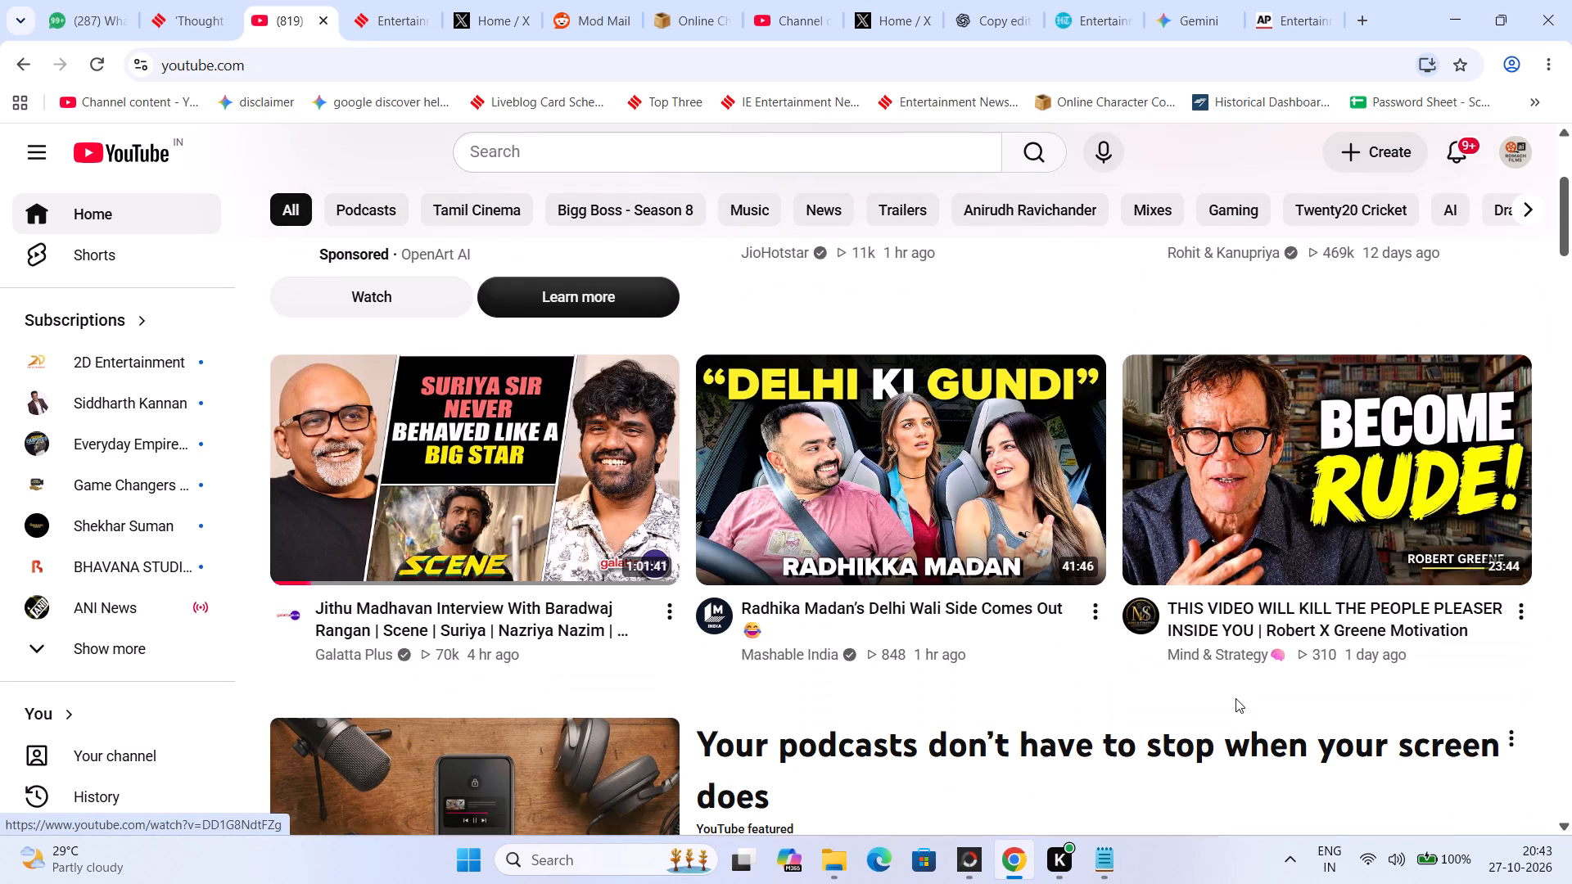
{"action": "scroll", "coordinate": [1235, 696], "scroll_direction": "down", "scroll_amount": 6}
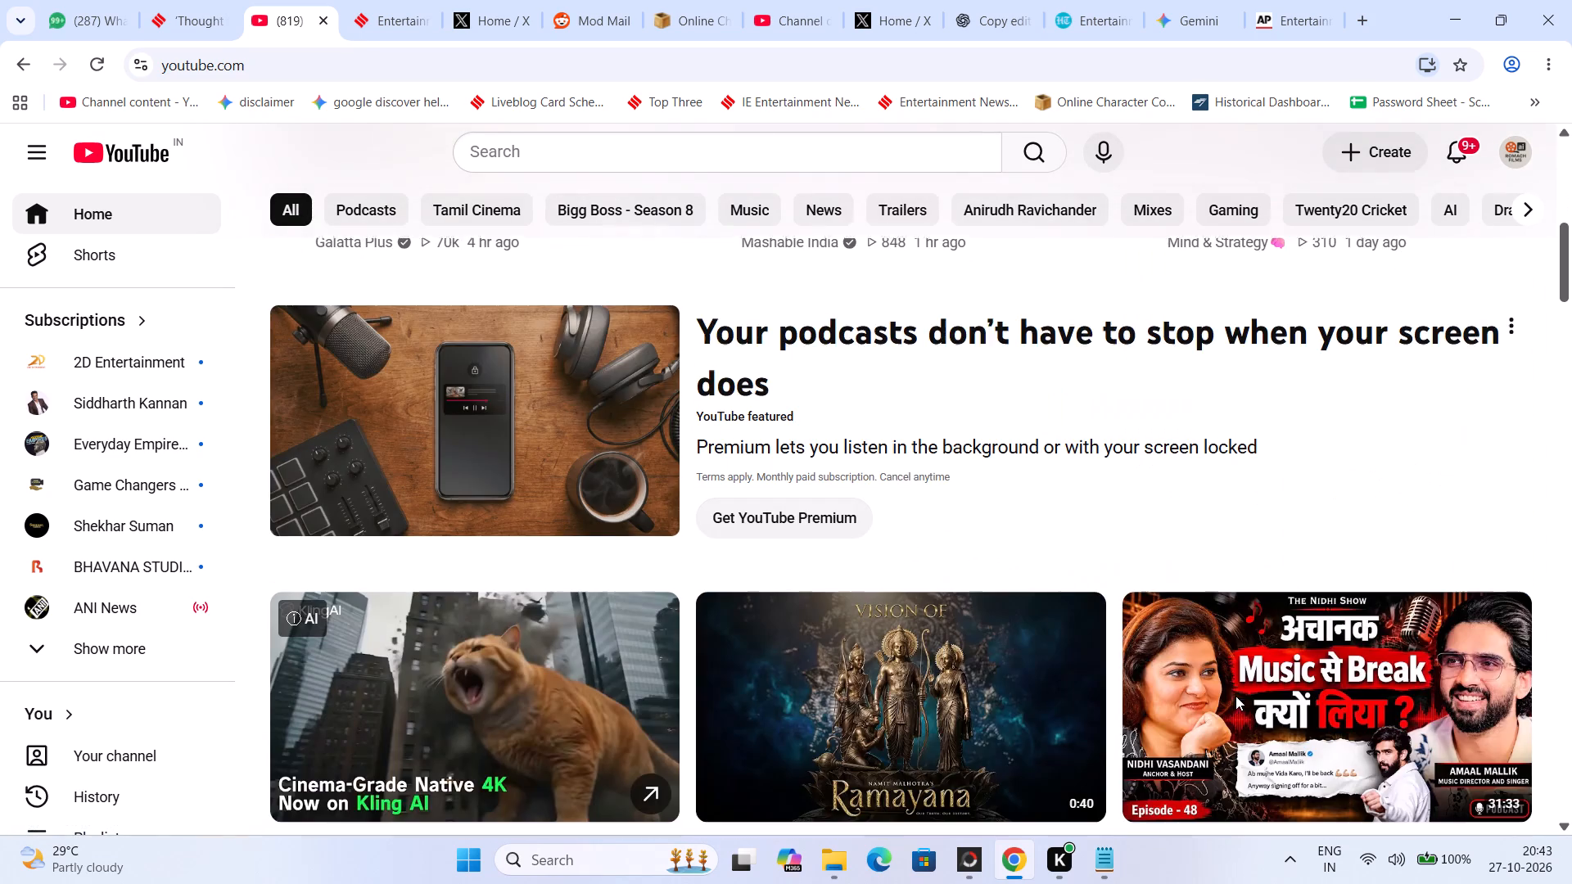
{"action": "scroll", "coordinate": [1235, 696], "scroll_direction": "down", "scroll_amount": 4}
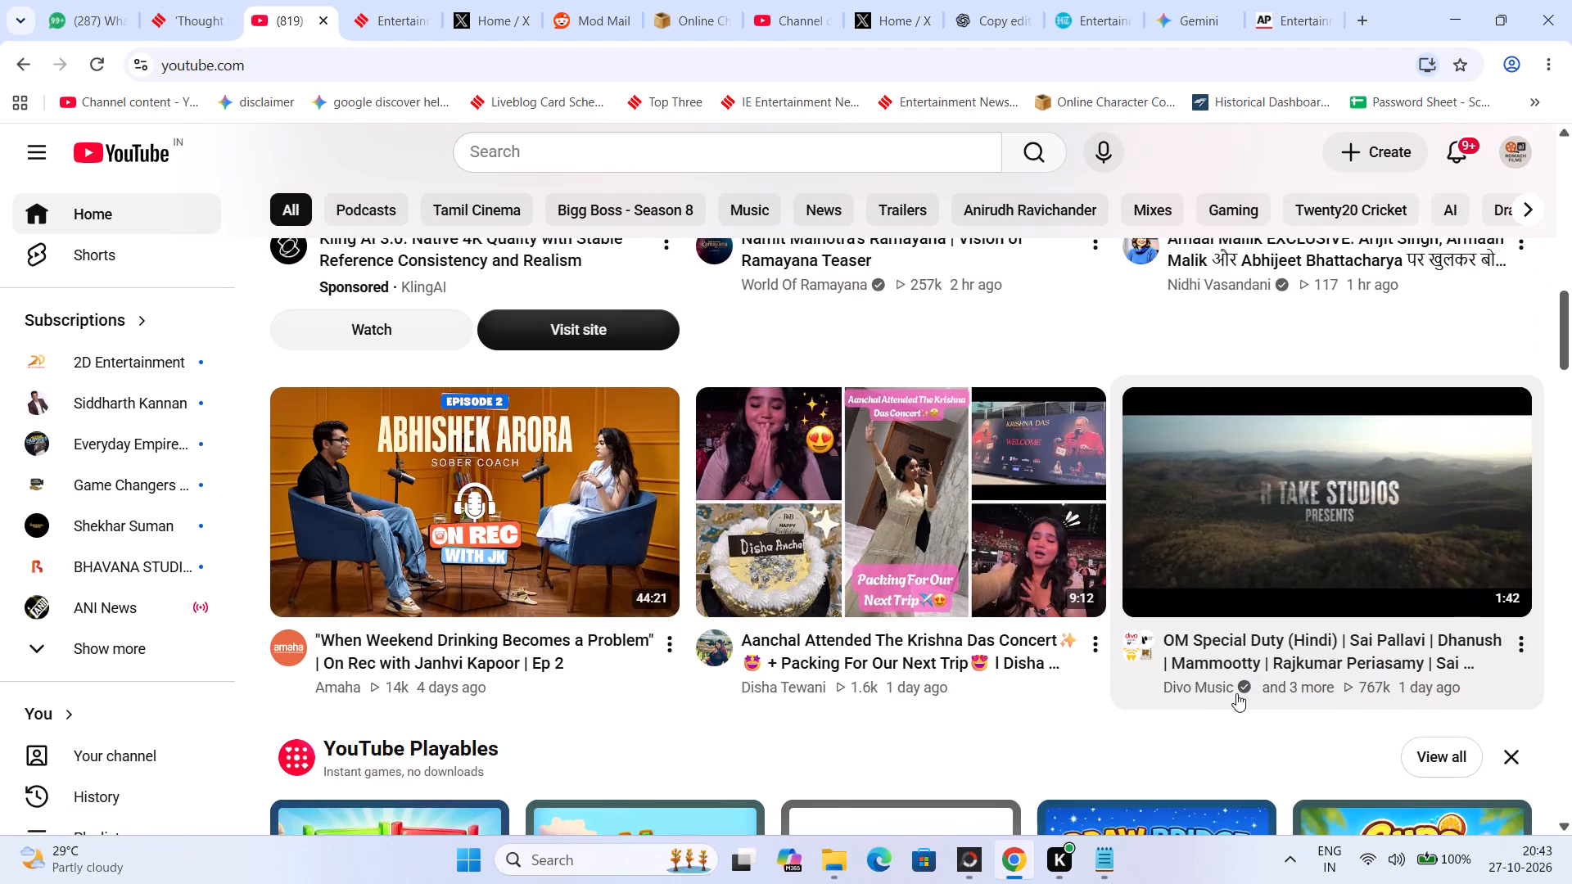
{"action": "scroll", "coordinate": [1236, 693], "scroll_direction": "down", "scroll_amount": 6}
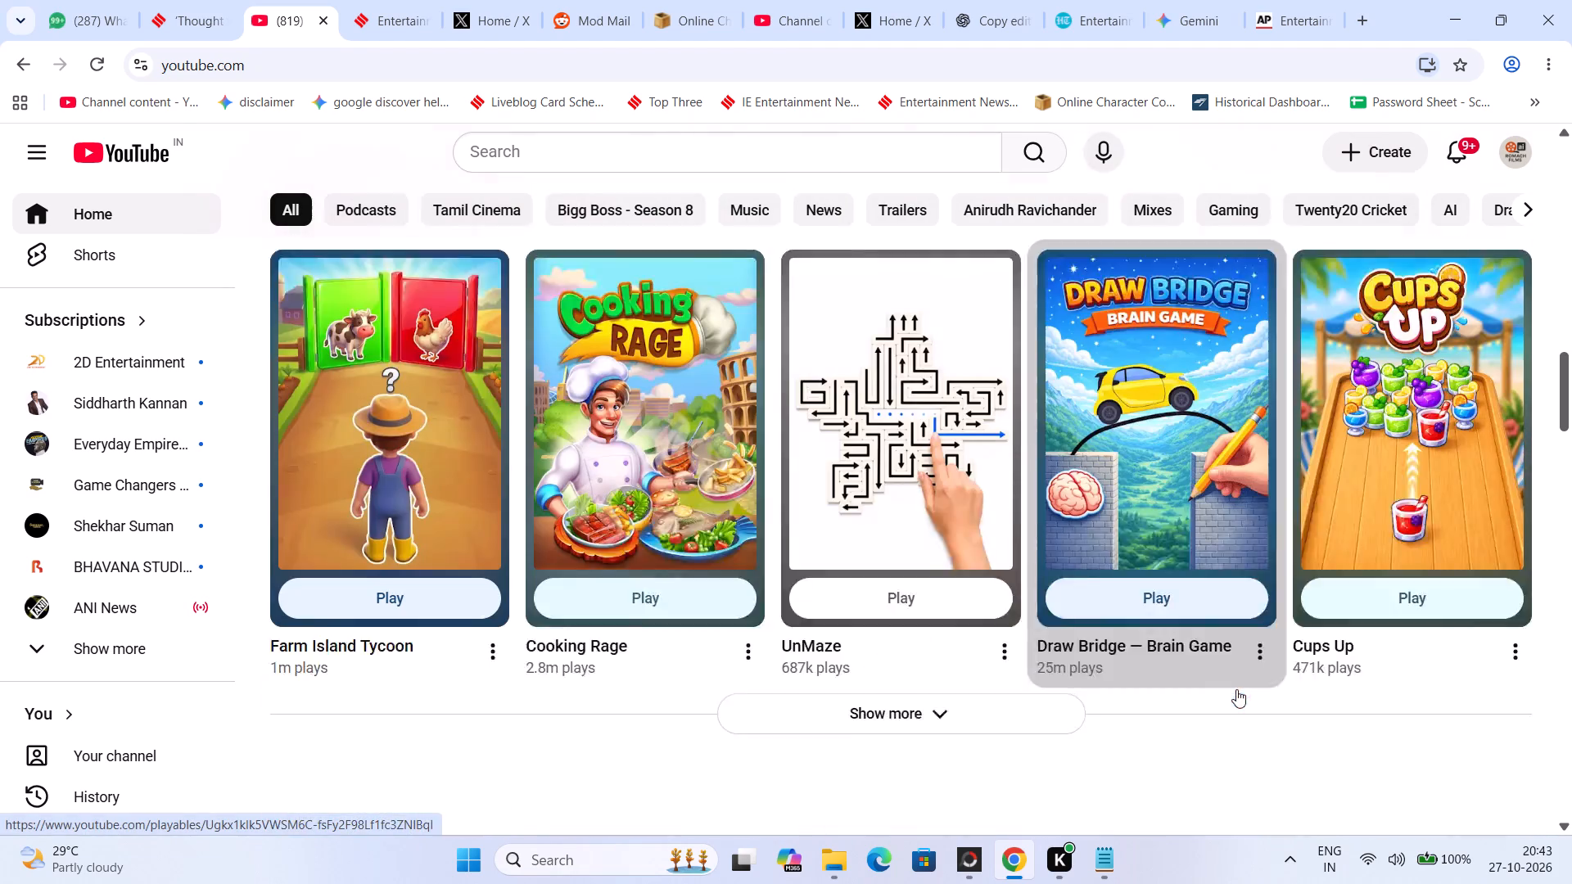
Continue looking through the recommended videos on the YouTube home page for entertainment stories.
{"action": "scroll", "coordinate": [1236, 689], "scroll_direction": "down", "scroll_amount": 3}
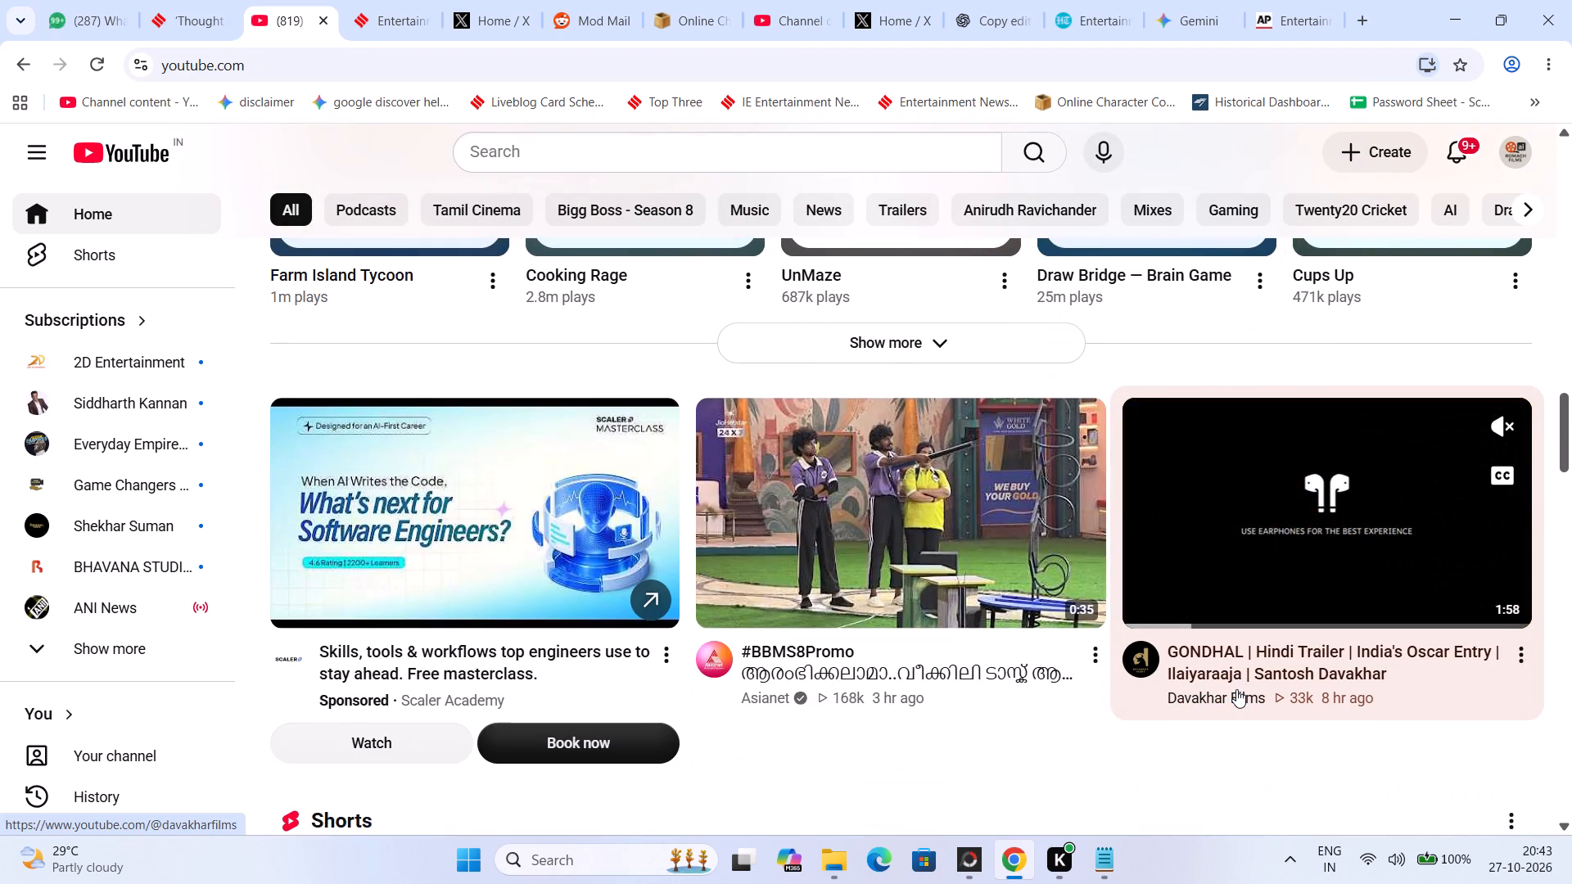
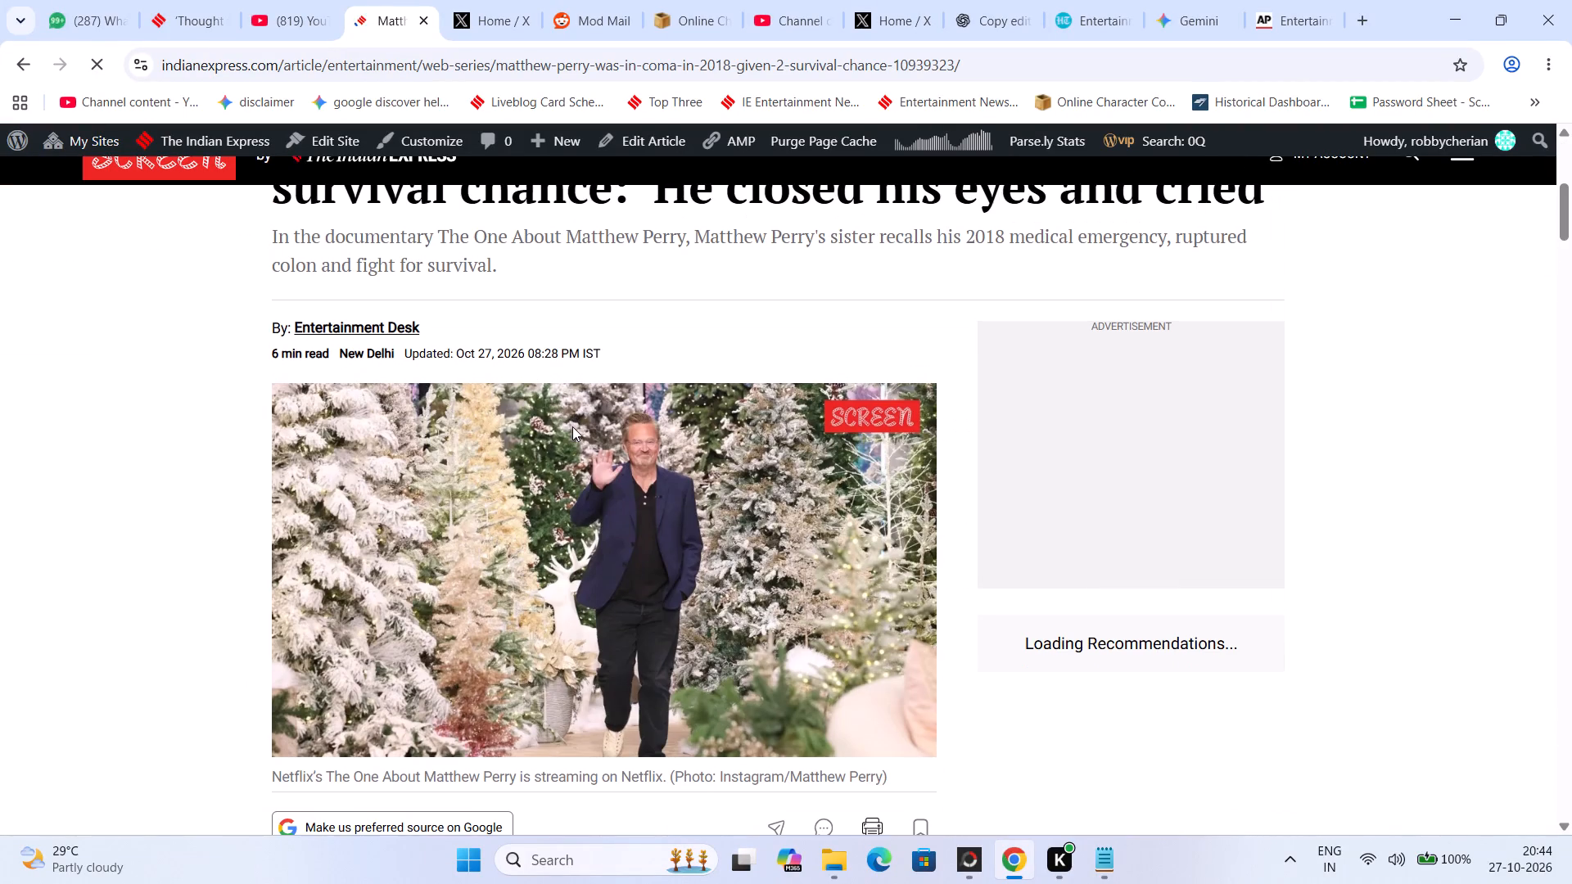
Read through the published Matthew Perry coma article from its lead photo to the end of the story.
{"action": "scroll", "coordinate": [572, 426], "scroll_direction": "down", "scroll_amount": 16}
{"action": "scroll", "coordinate": [575, 424], "scroll_direction": "down", "scroll_amount": 18}
{"action": "scroll", "coordinate": [575, 424], "scroll_direction": "down", "scroll_amount": 5}
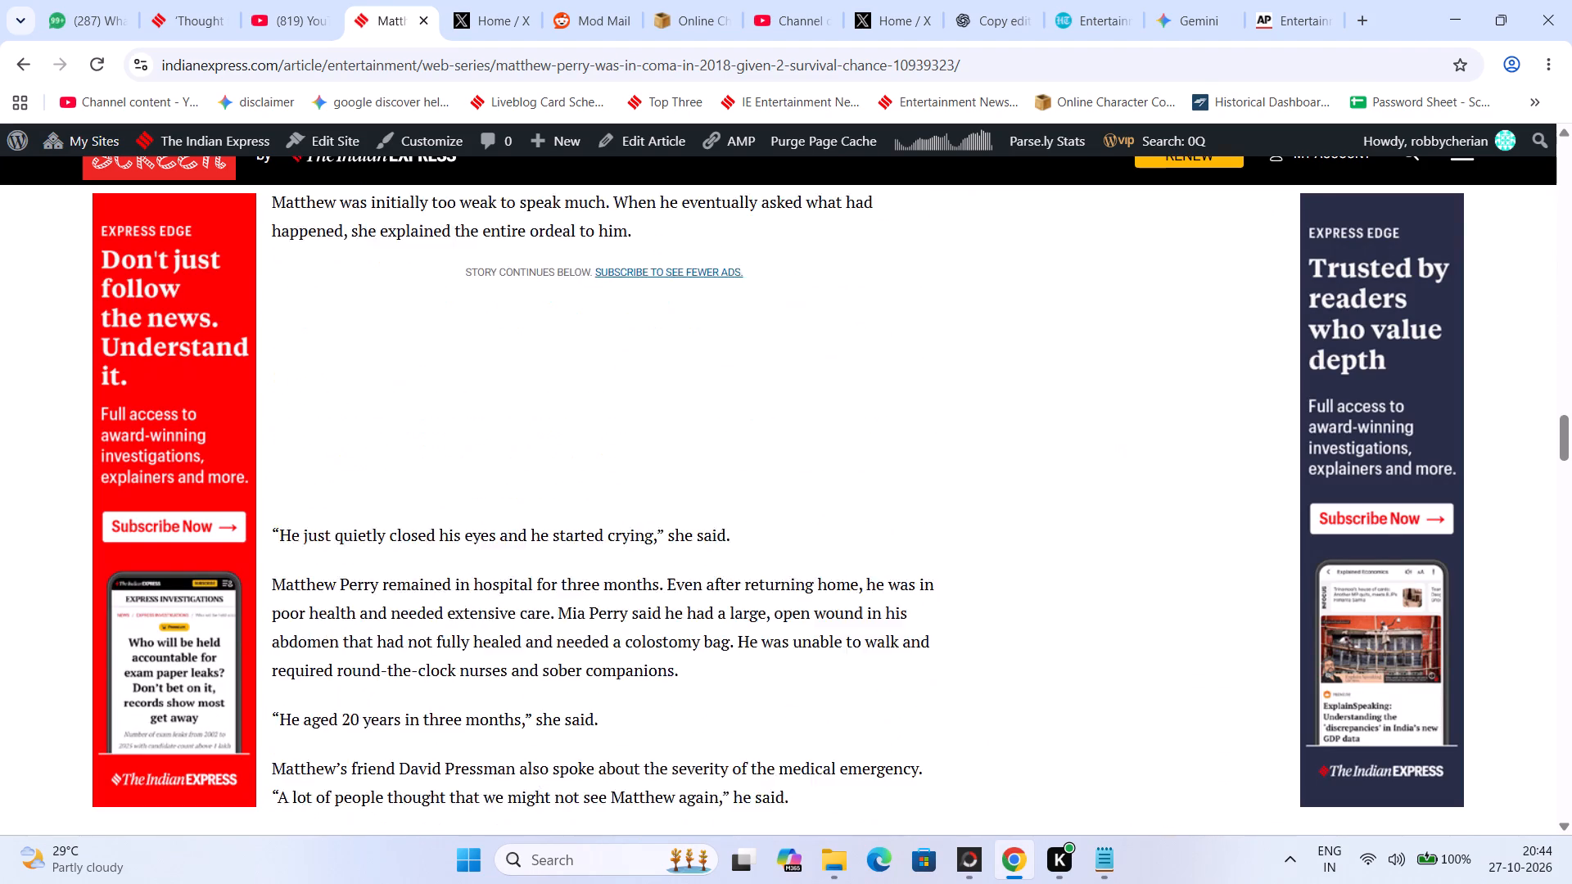
{"action": "scroll", "coordinate": [575, 424], "scroll_direction": "down", "scroll_amount": 14}
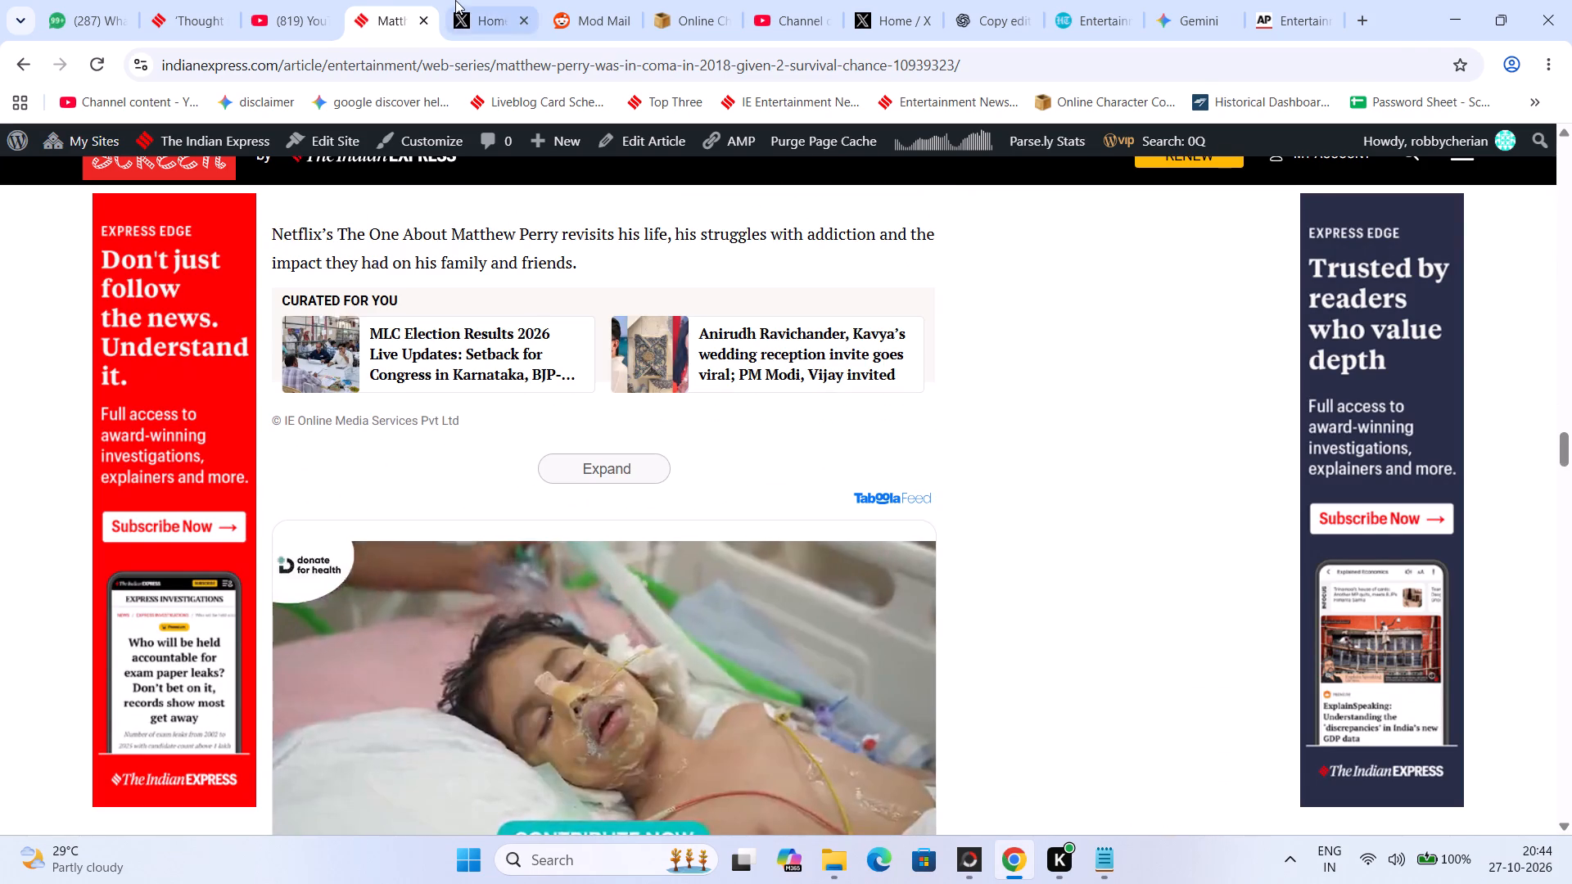
Return to the X home page, load the new posts in the For you feed and look through them for entertainment news.
{"action": "left_click", "coordinate": [452, 0]}
{"action": "scroll", "coordinate": [356, 301], "scroll_direction": "down", "scroll_amount": 6}
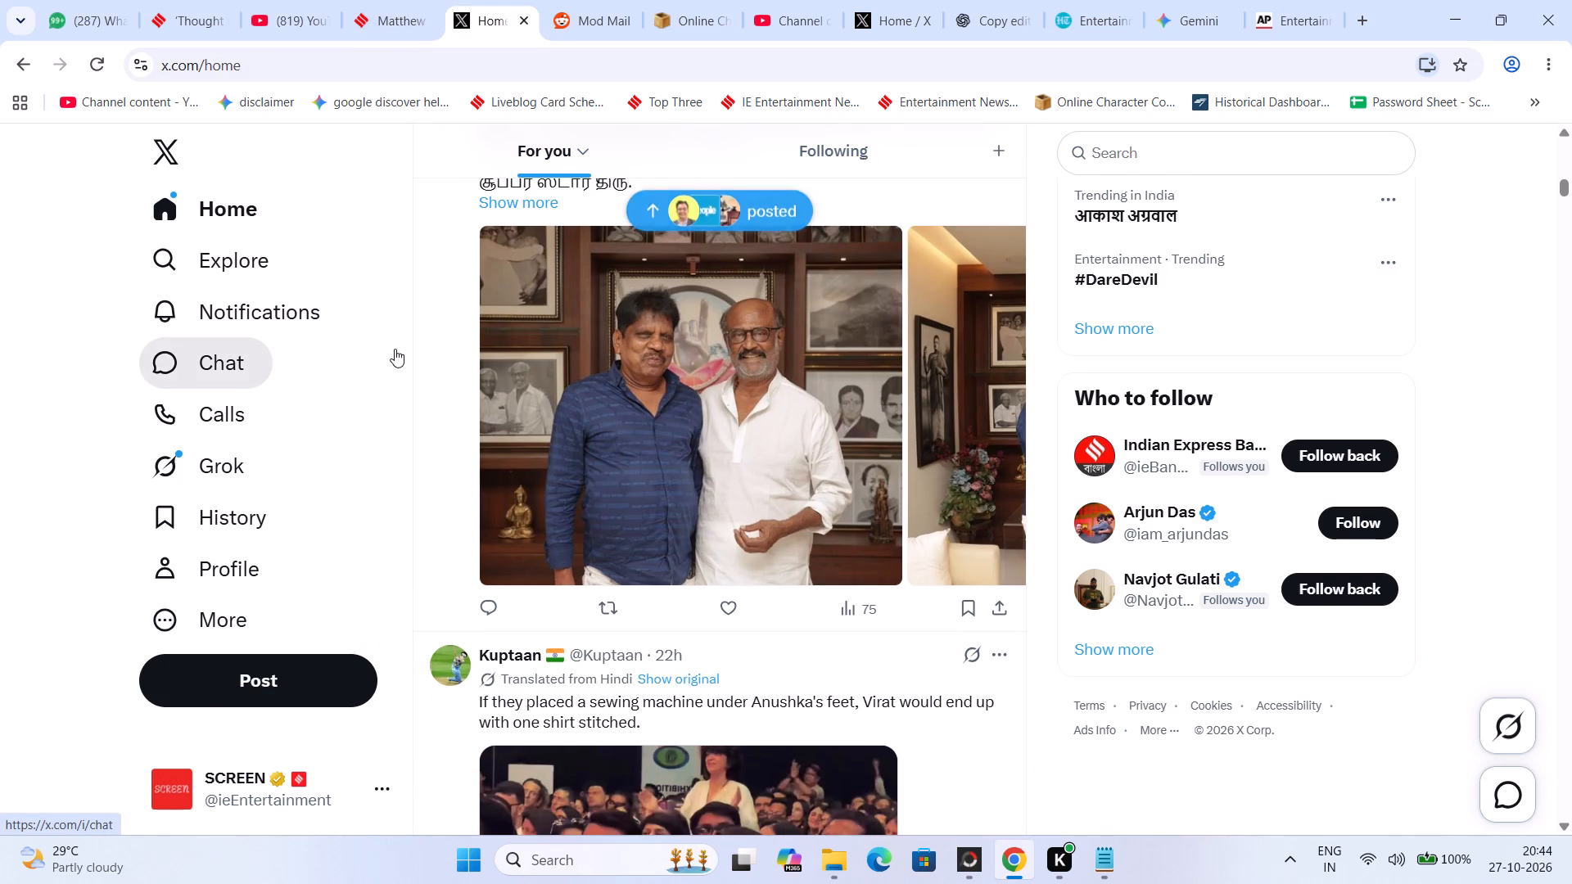
{"action": "scroll", "coordinate": [477, 337], "scroll_direction": "up", "scroll_amount": 3}
{"action": "left_click", "coordinate": [716, 211]}
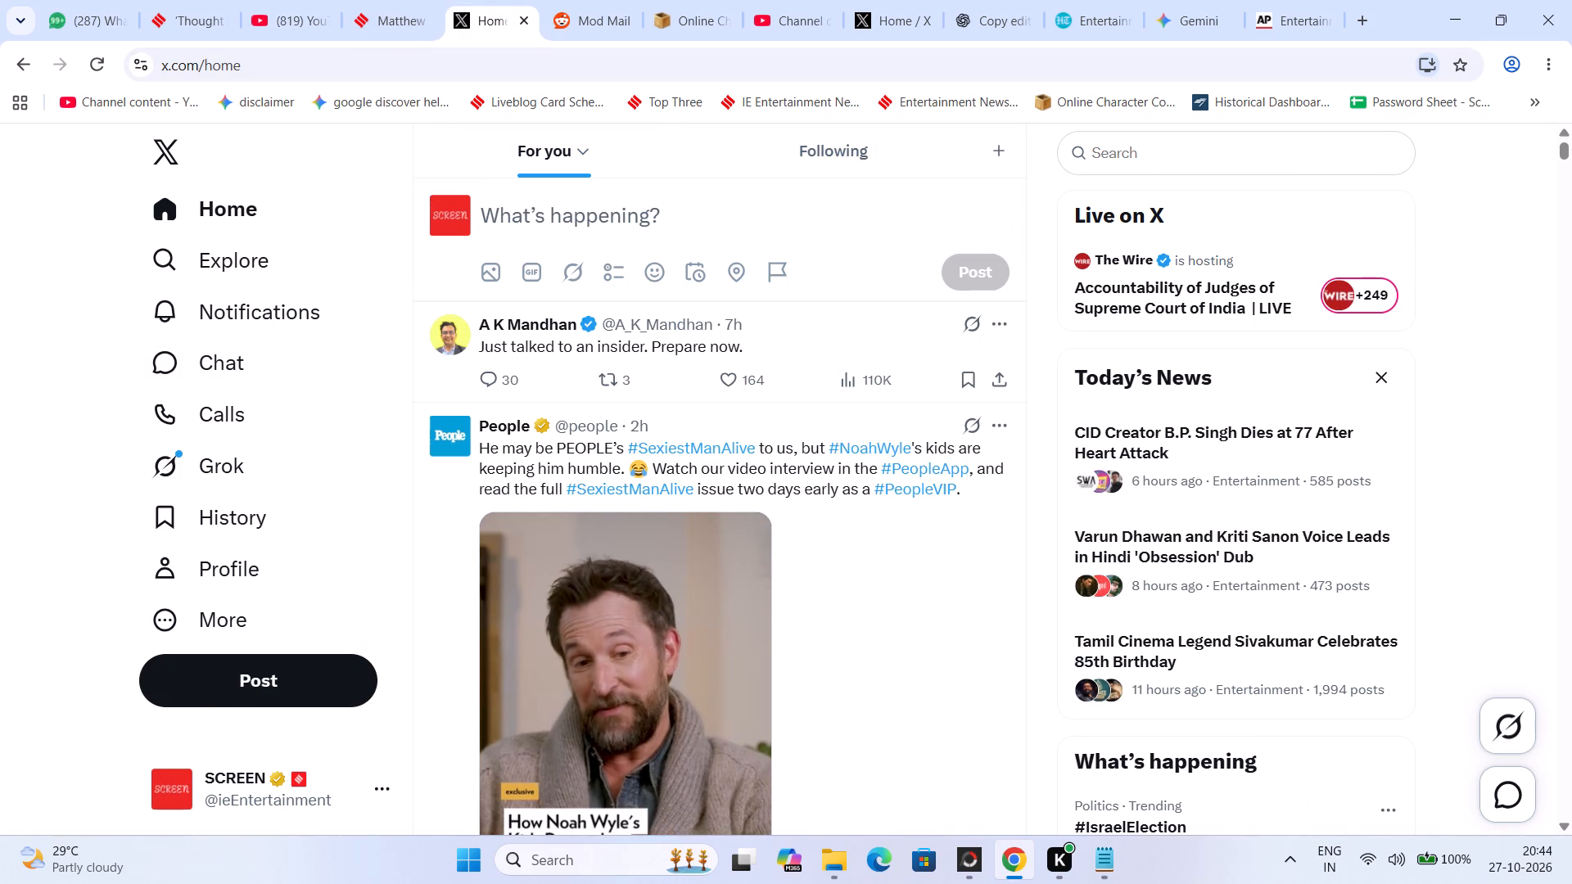
{"action": "scroll", "coordinate": [717, 213], "scroll_direction": "down", "scroll_amount": 3}
{"action": "scroll", "coordinate": [718, 216], "scroll_direction": "up", "scroll_amount": 2}
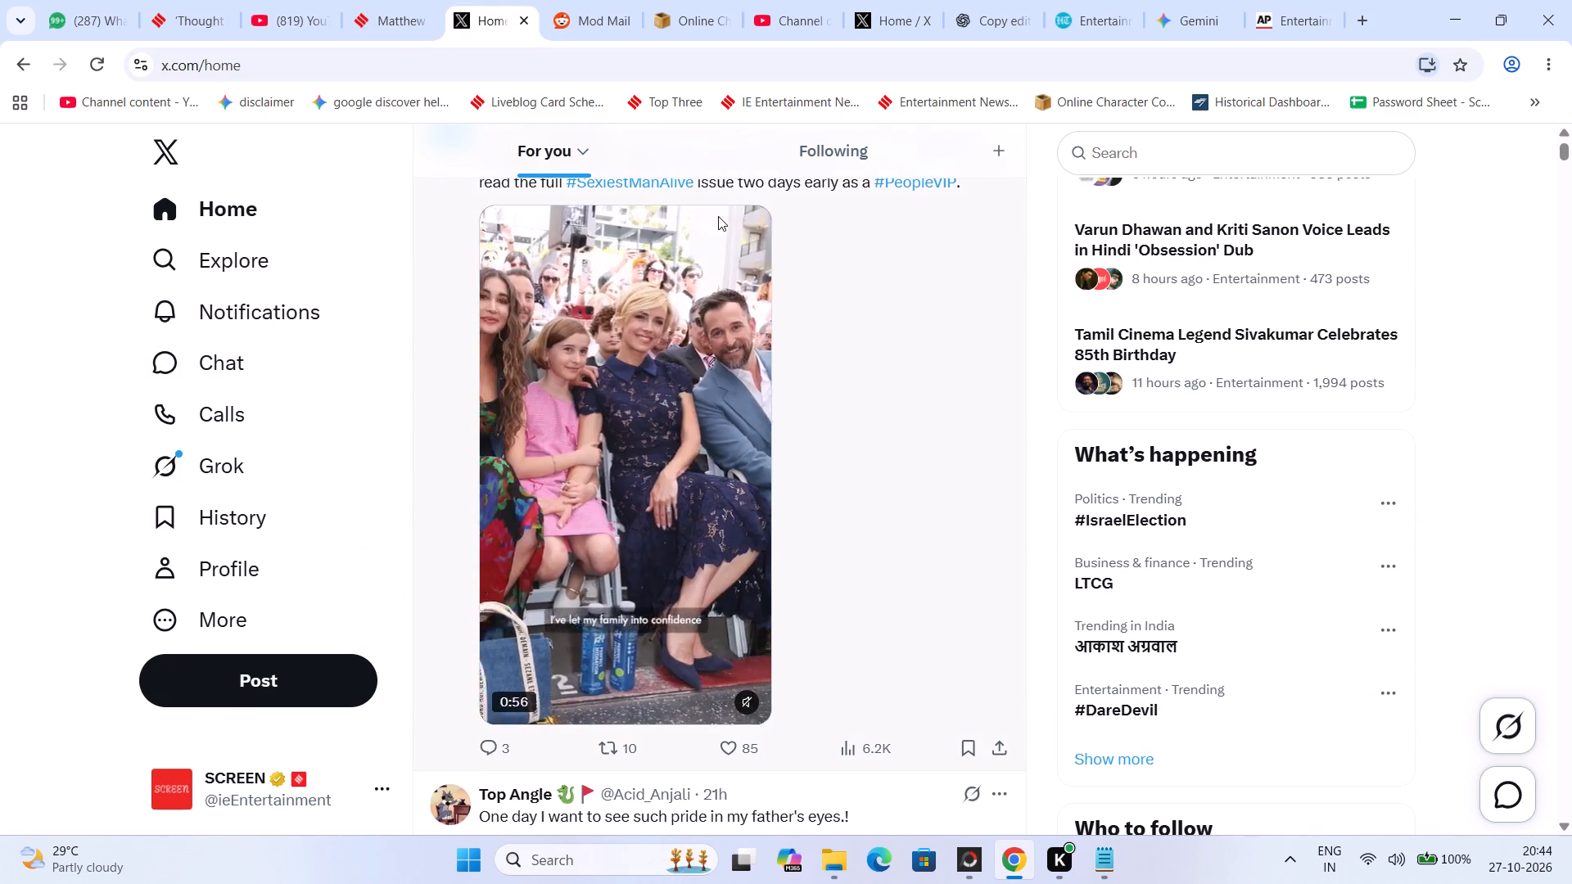
{"action": "scroll", "coordinate": [718, 216], "scroll_direction": "down", "scroll_amount": 14}
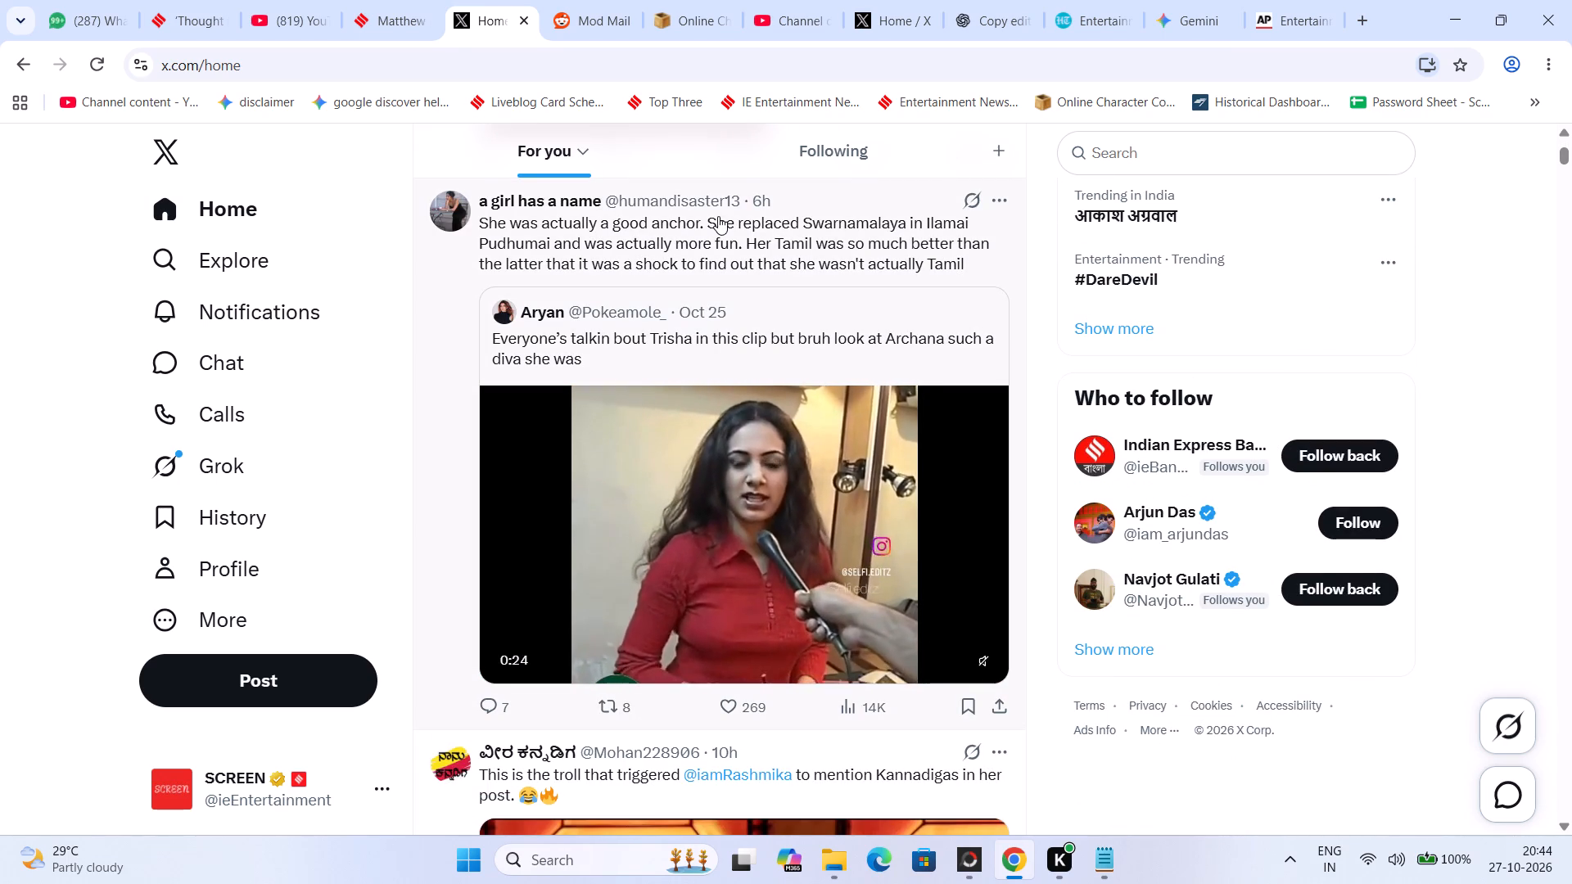
{"action": "scroll", "coordinate": [718, 216], "scroll_direction": "down", "scroll_amount": 3}
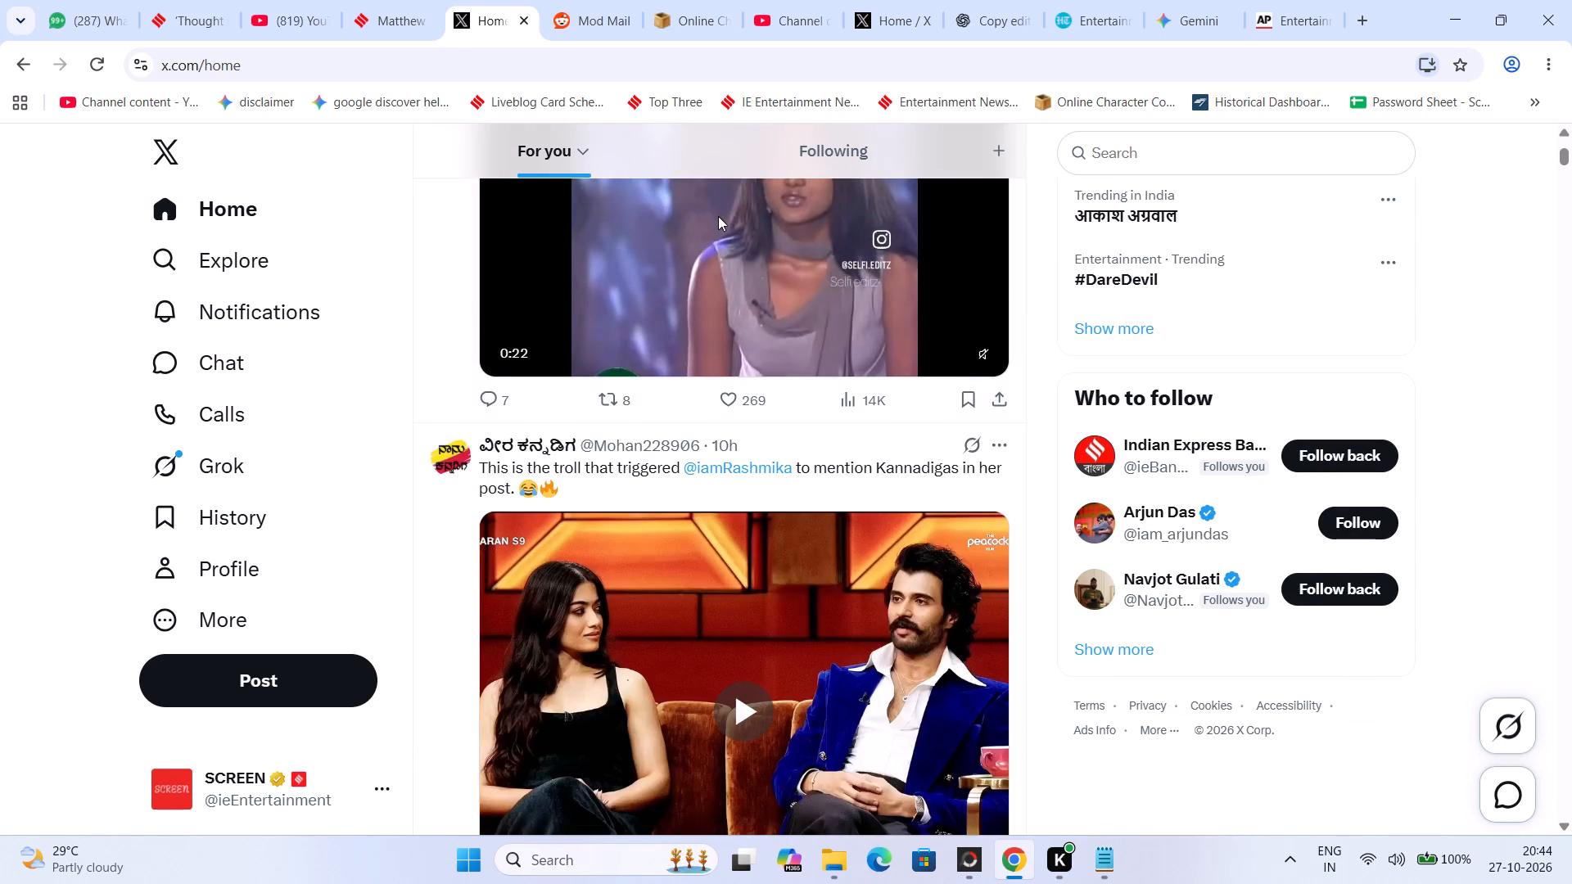
{"action": "scroll", "coordinate": [718, 216], "scroll_direction": "down", "scroll_amount": 18}
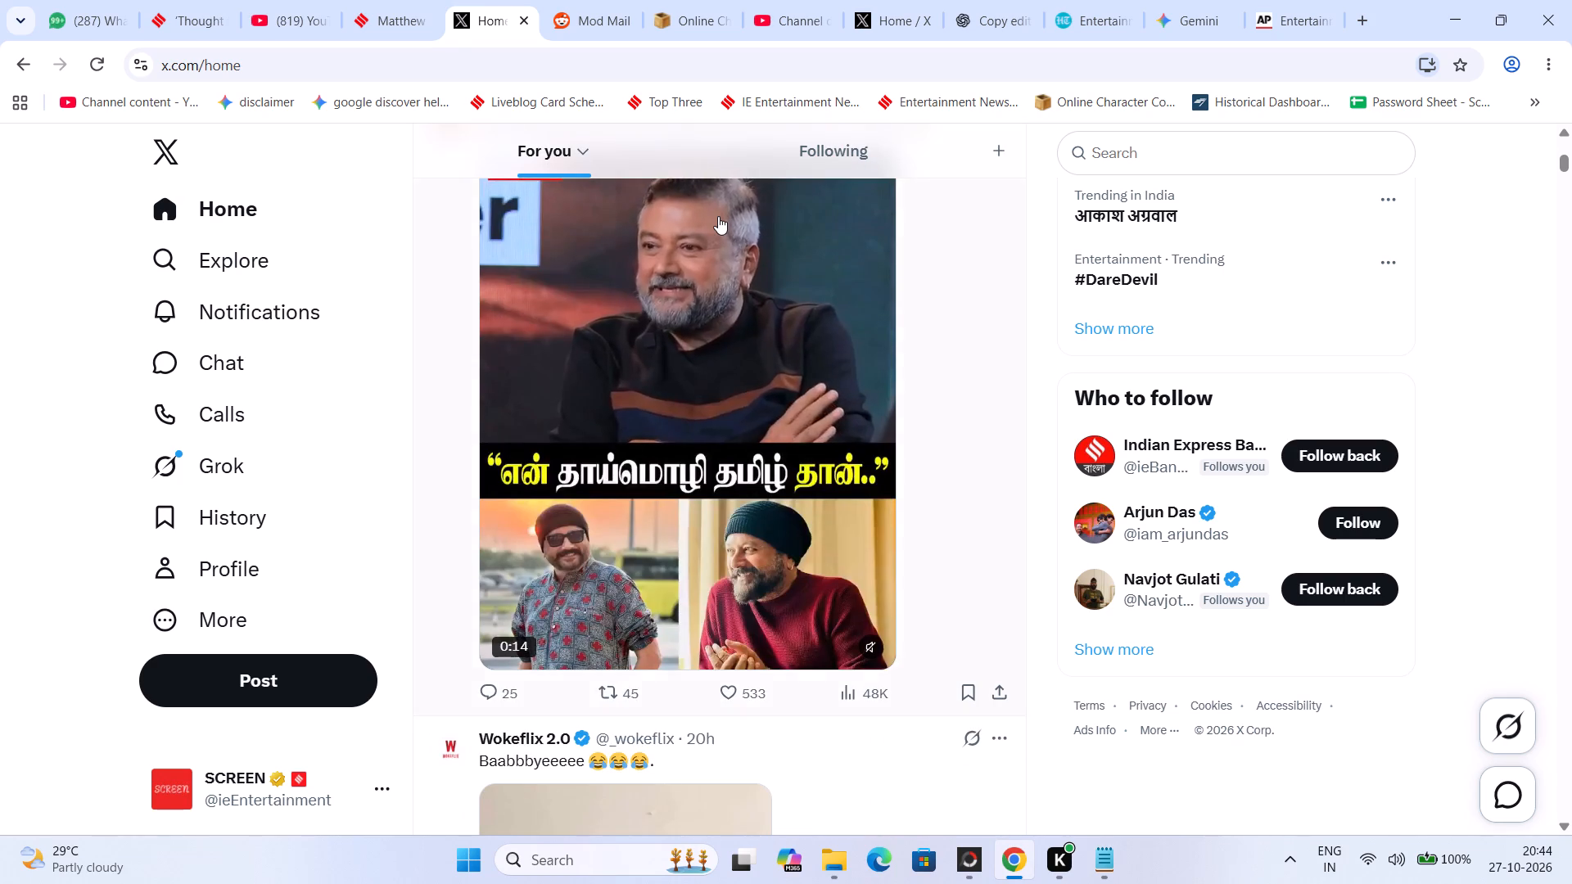
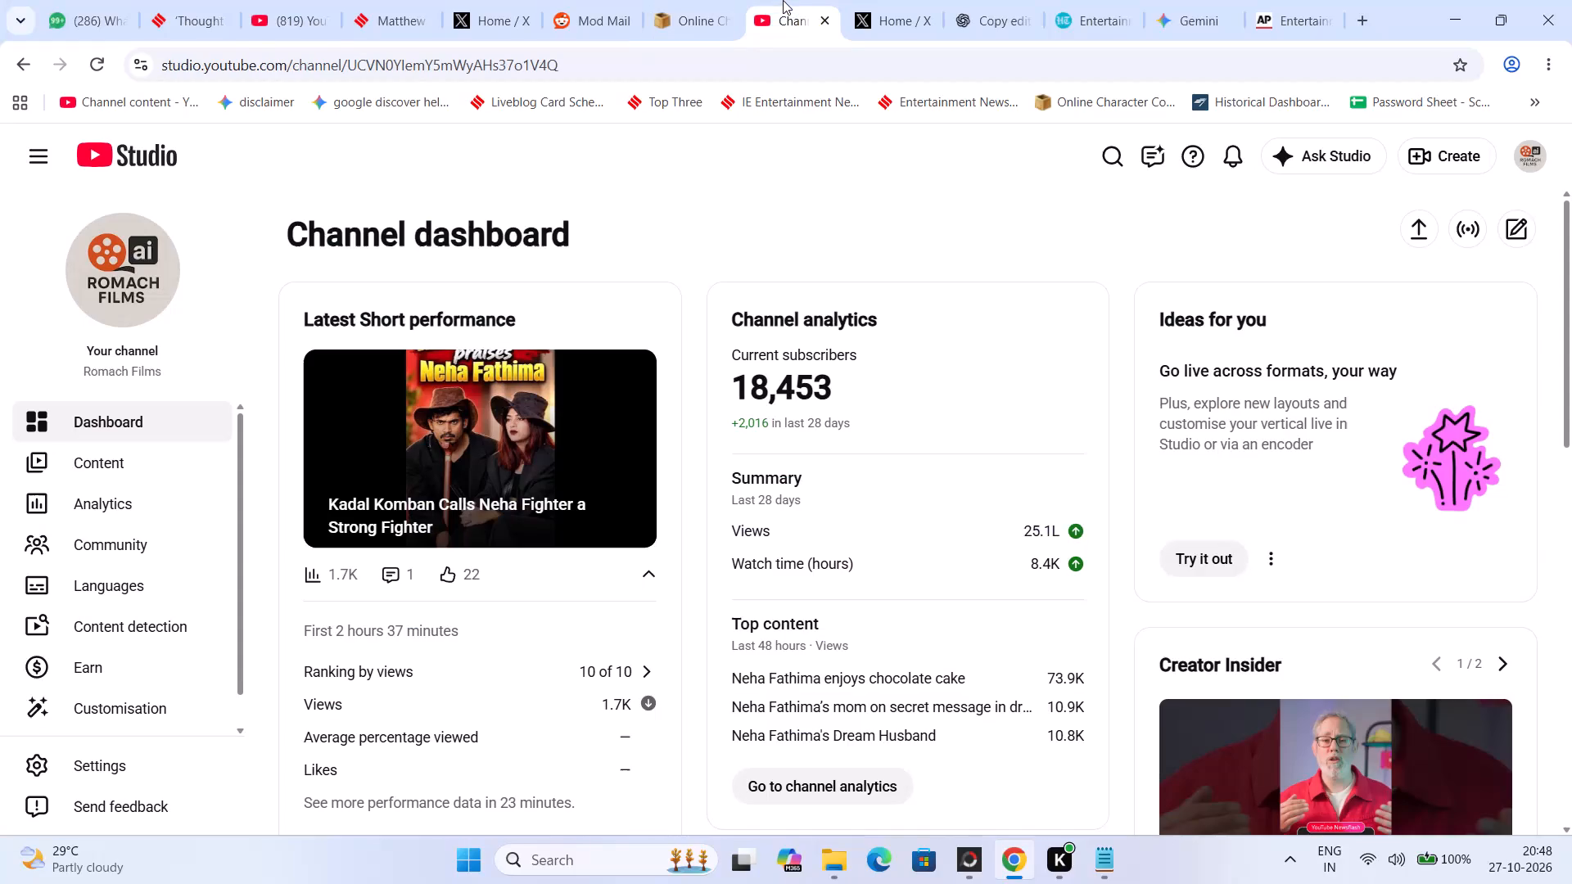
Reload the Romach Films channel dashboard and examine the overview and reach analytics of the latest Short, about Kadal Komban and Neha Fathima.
{"action": "left_click", "coordinate": [143, 465]}
{"action": "left_click", "coordinate": [176, 427]}
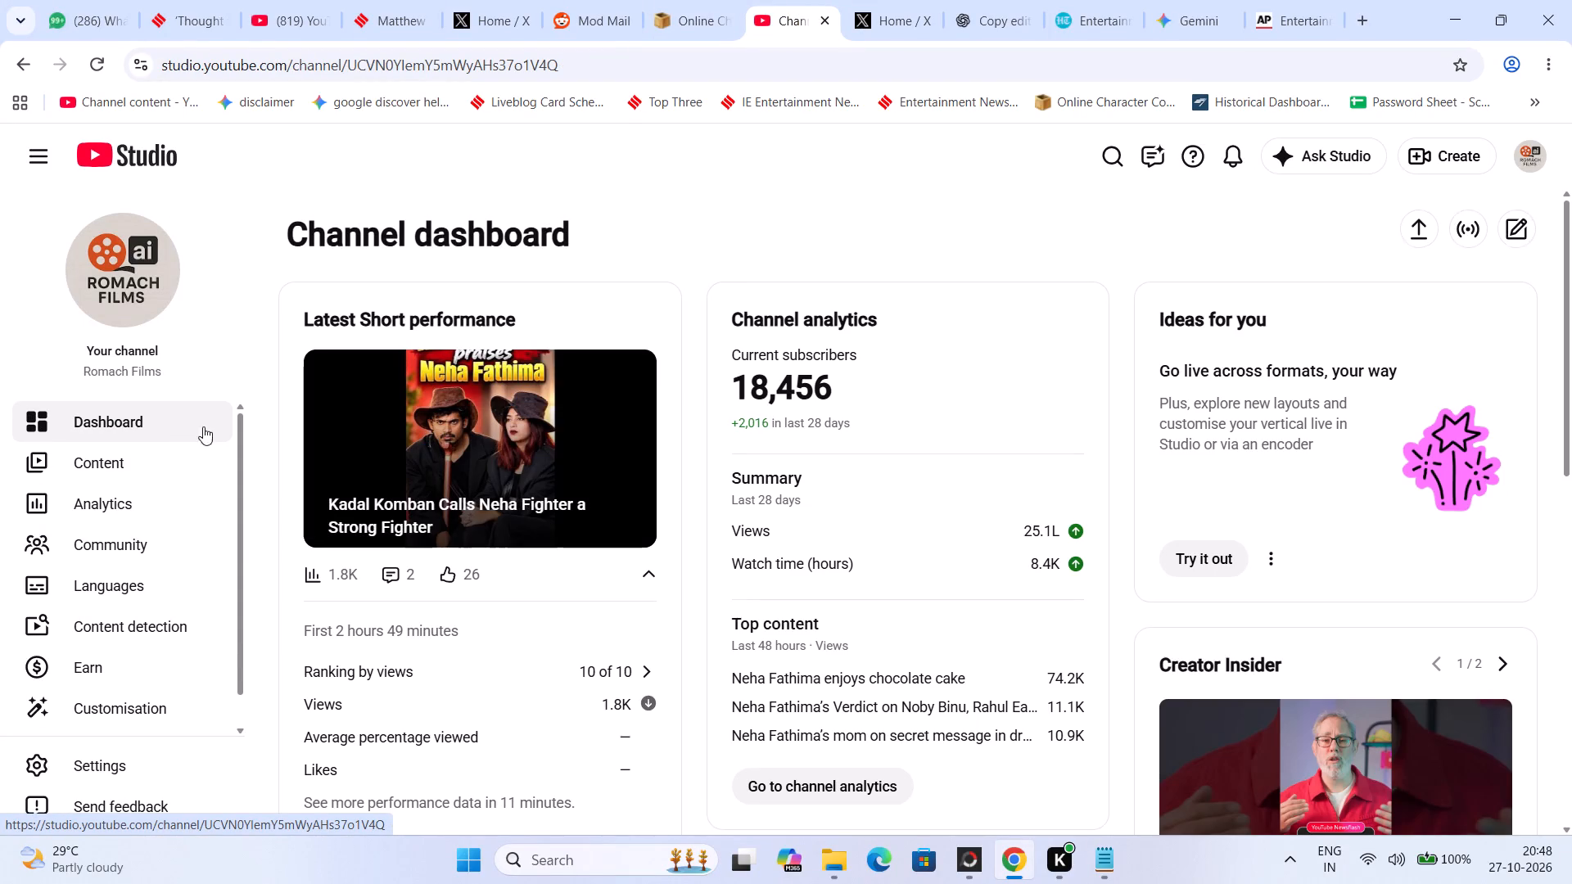
{"action": "scroll", "coordinate": [455, 582], "scroll_direction": "down", "scroll_amount": 3}
{"action": "left_click", "coordinate": [571, 551]}
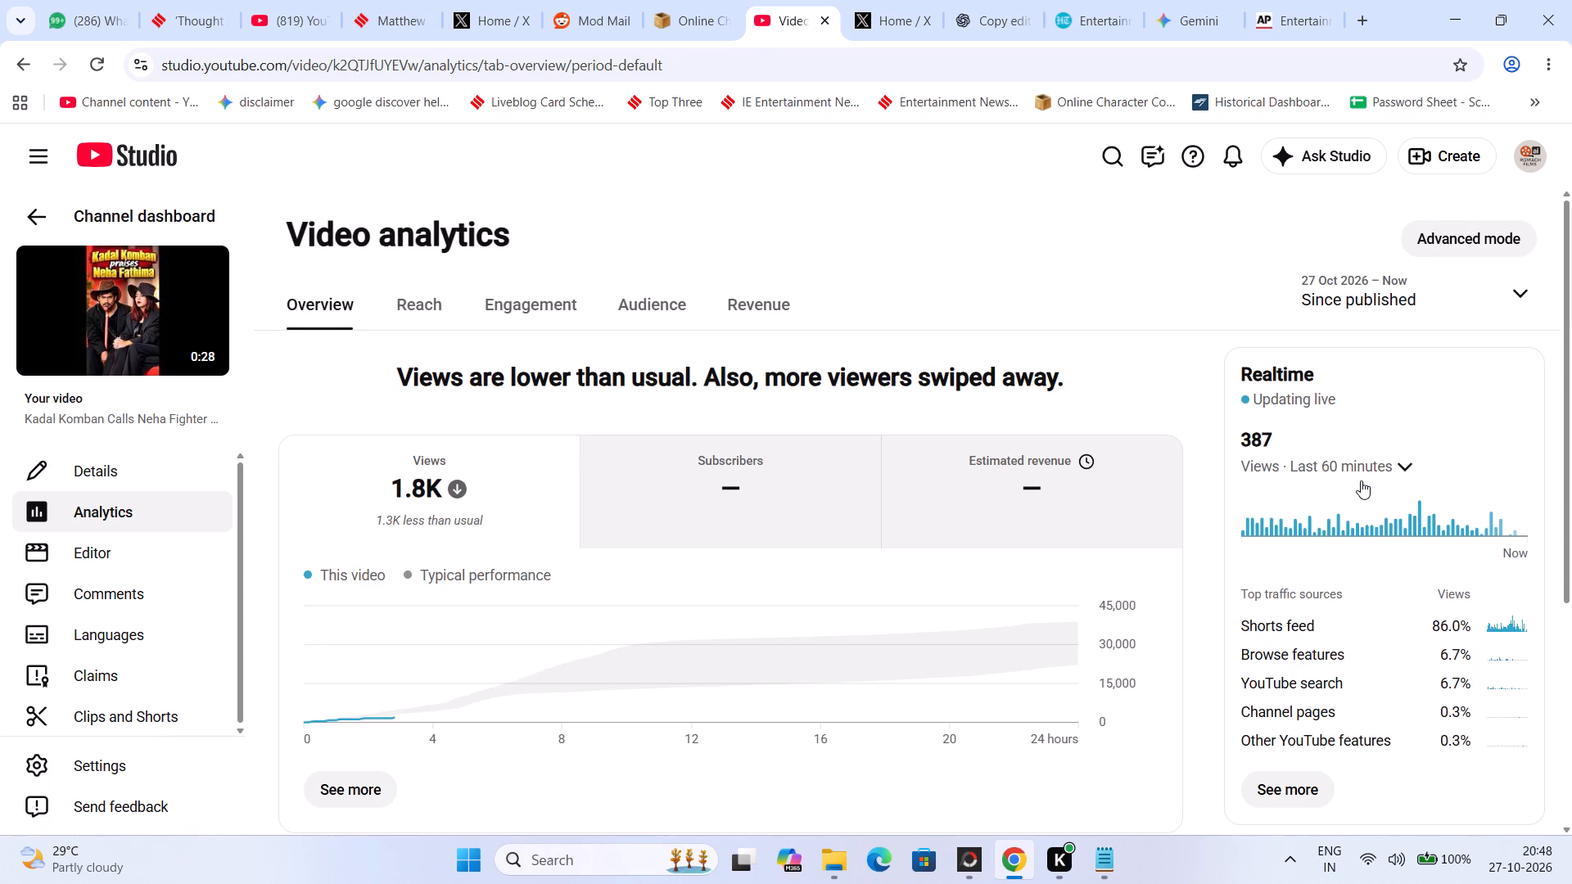
{"action": "left_click", "coordinate": [395, 325]}
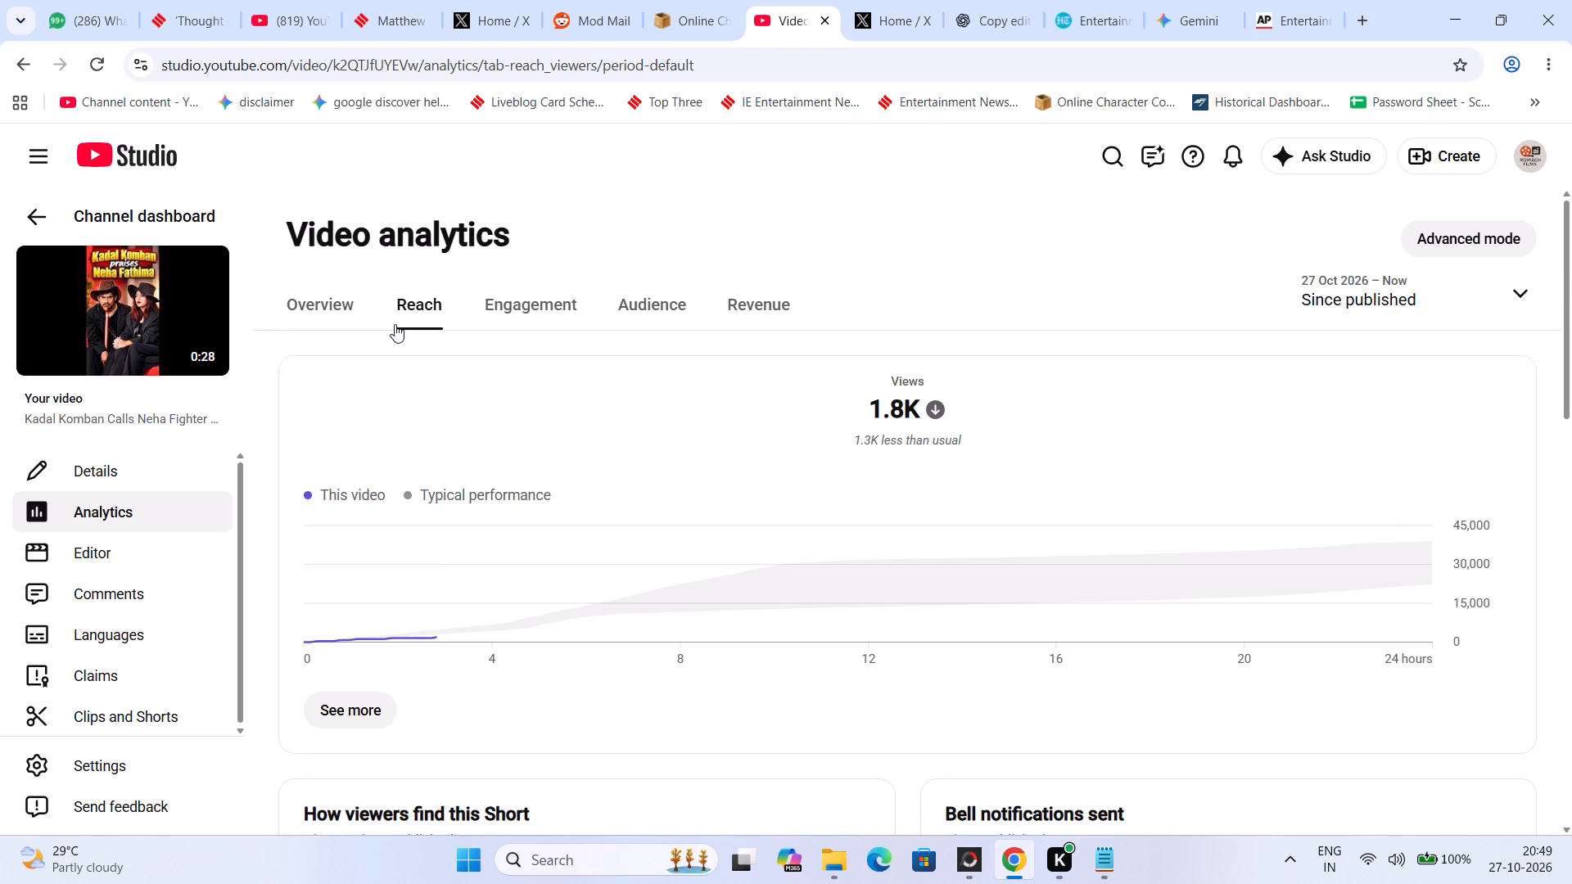
{"action": "left_click", "coordinate": [143, 0]}
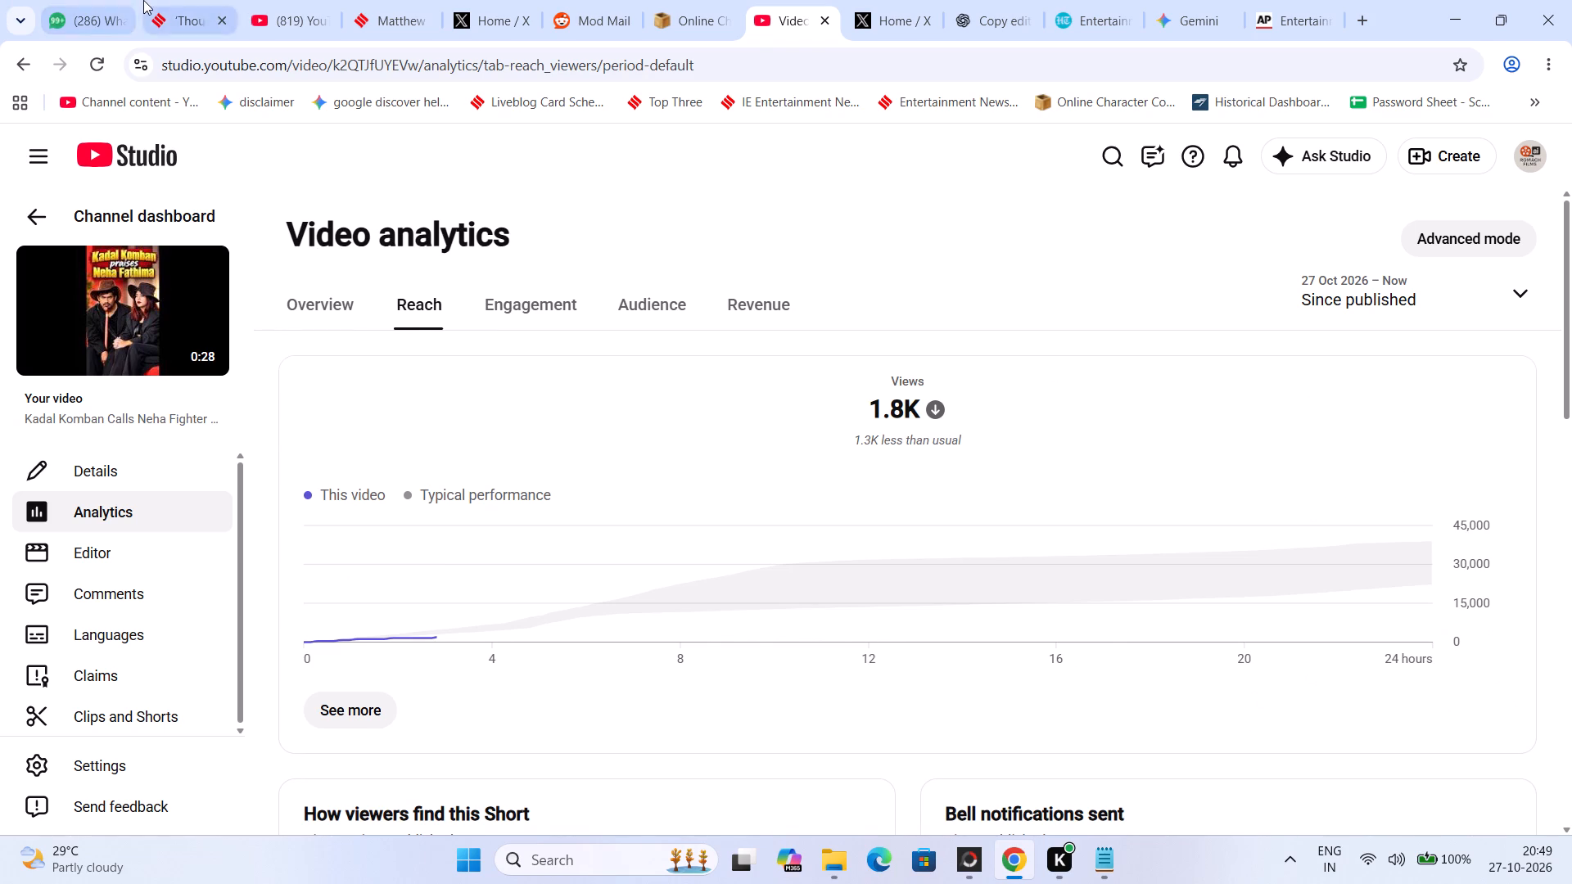